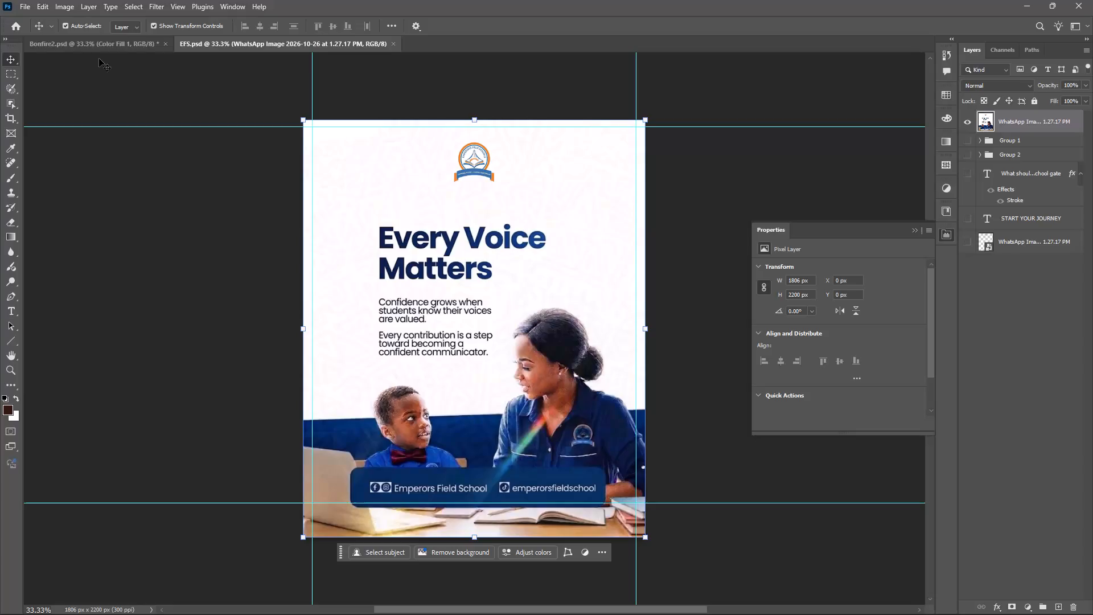
# Switch to Pinterest in Microsoft Edge, search for "medical carousel designs", and open the DiscreetKit "No Fakes. Just Facts." flyer.
pyautogui.click(55, 43)
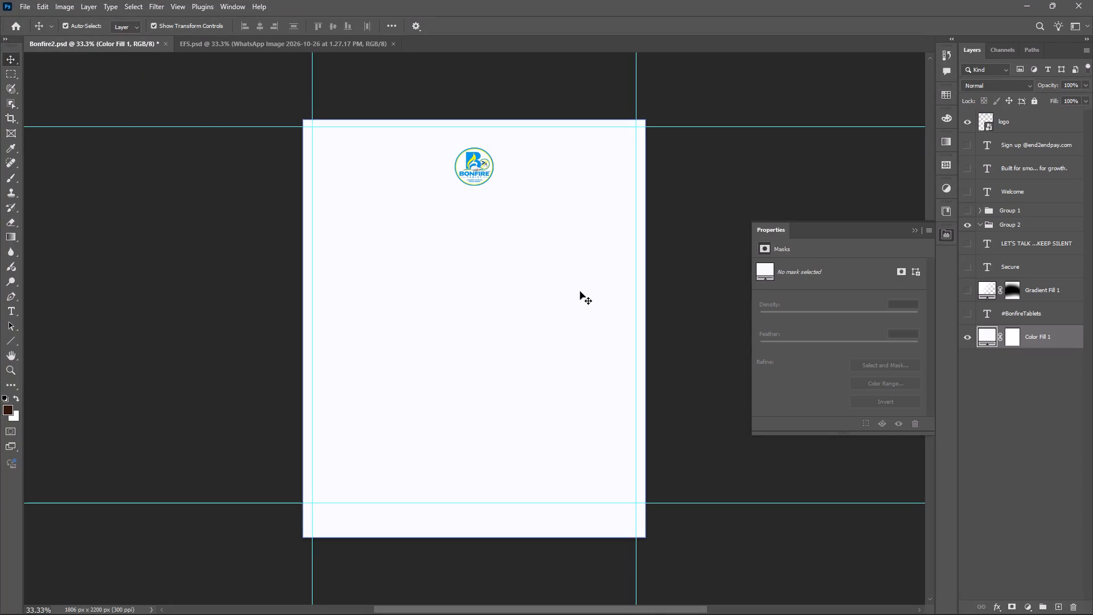
pyautogui.hotkey('alt', 'Tab')
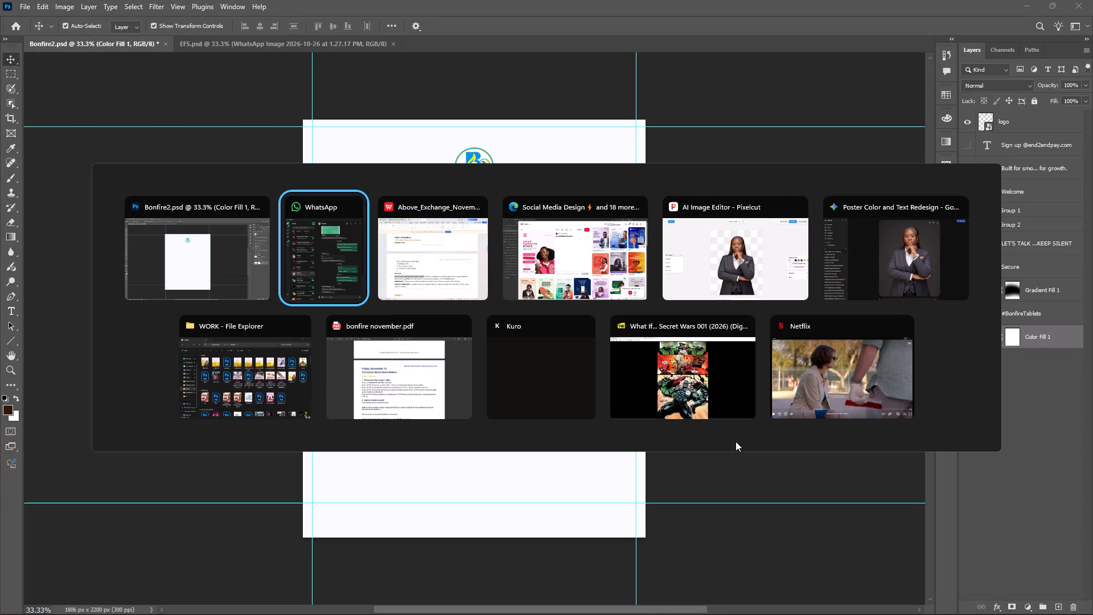
pyautogui.hotkey('alt', 'Tab')
pyautogui.hotkey('alt', 'Tab')
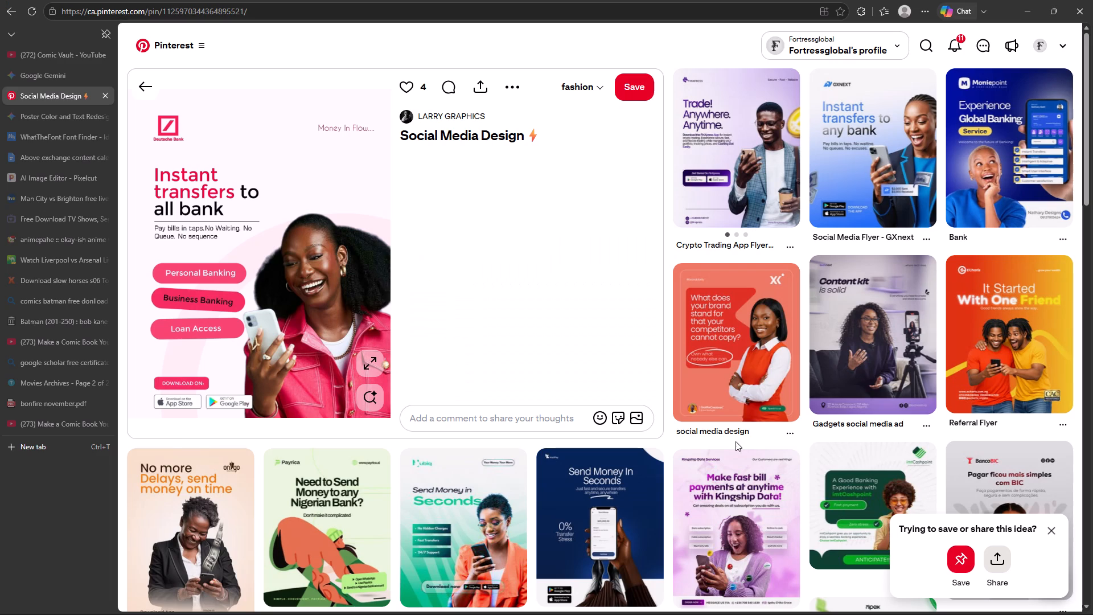
pyautogui.click(926, 46)
pyautogui.write('medical carousel designs')
pyautogui.press('Return')
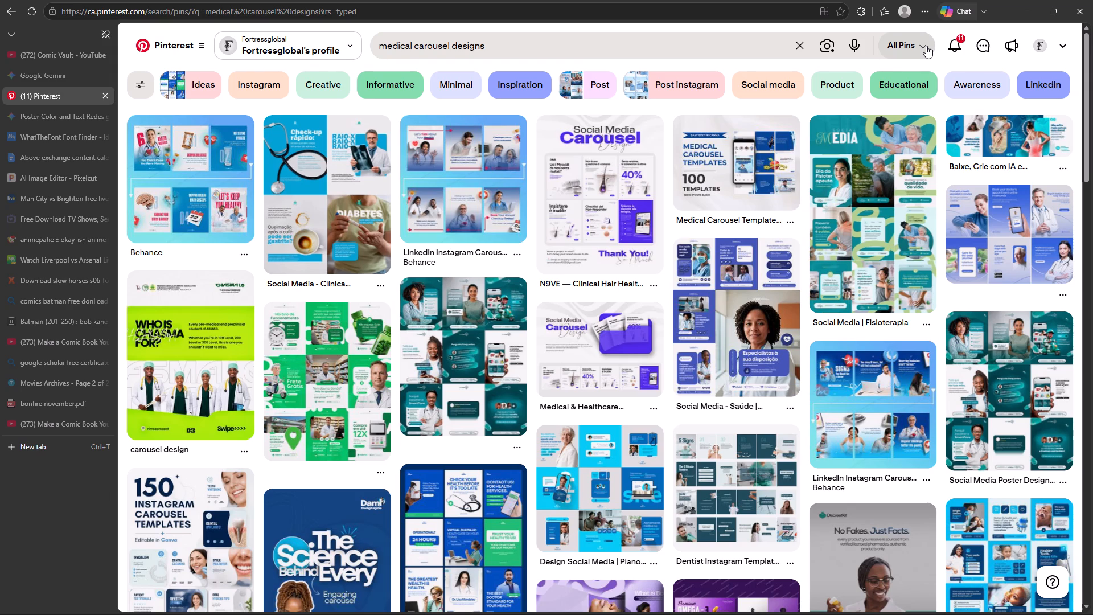
pyautogui.scroll(-2, 926, 46)
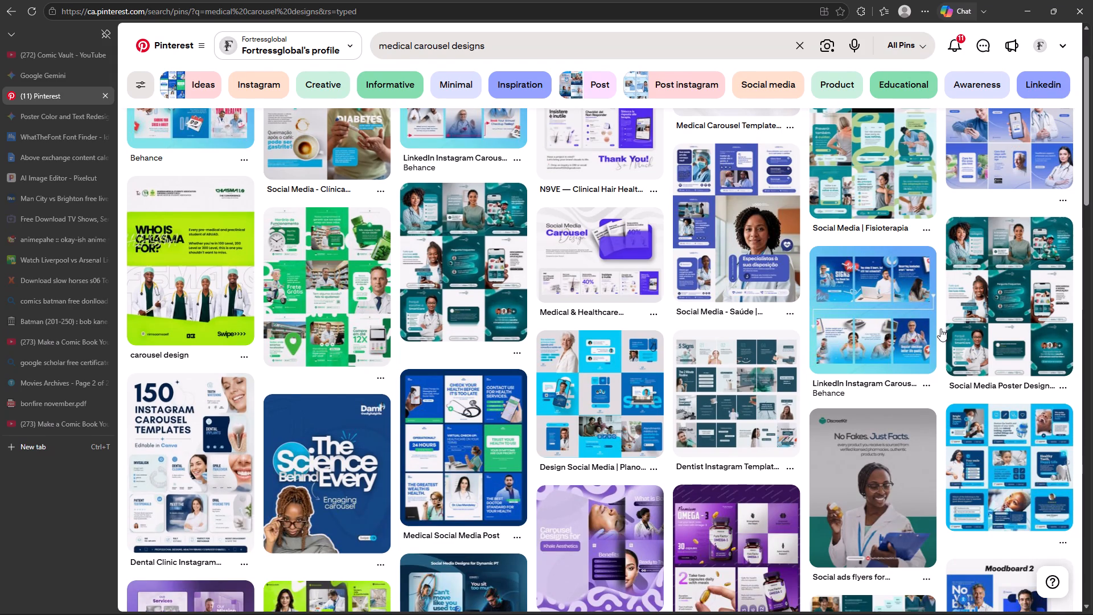
pyautogui.click(850, 492)
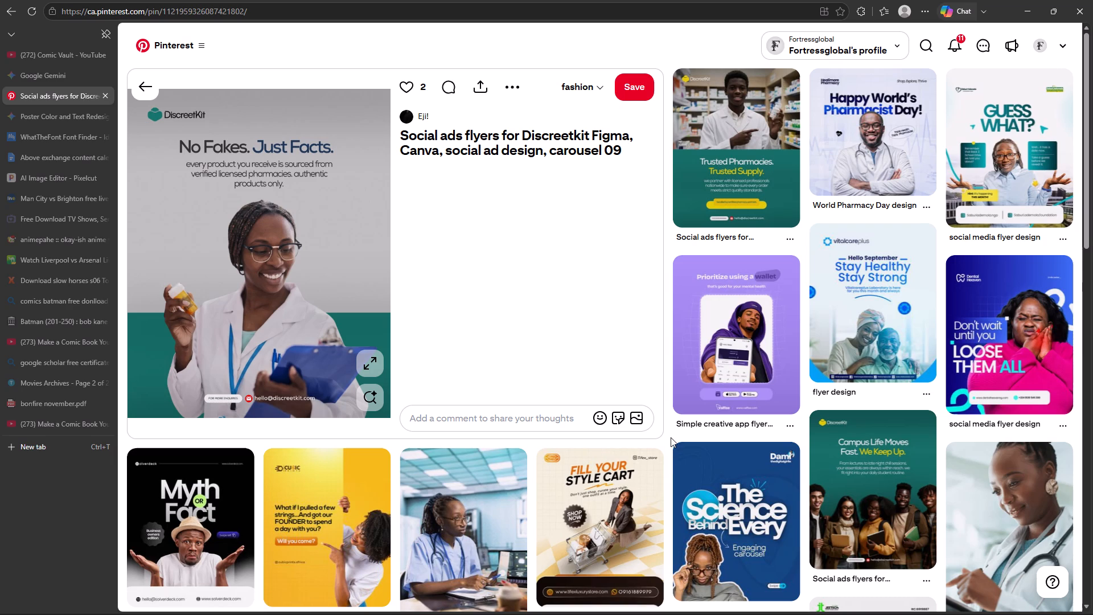
# Switch to bonfire november.pdf and read the Friday, November 13 carousel brief on malaria myths and the Saturday, November 14 brief.
pyautogui.hotkey('alt', 'Tab')
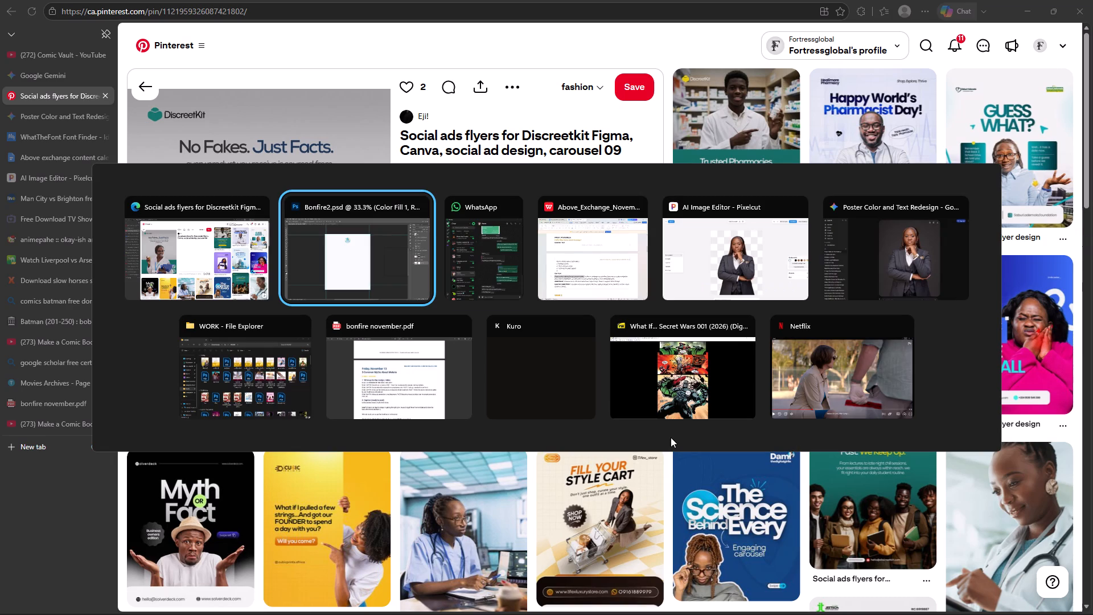
pyautogui.hotkey('alt', 'Tab')
pyautogui.hotkey('alt', 'Tab')
pyautogui.hotkey('alt', 'Tab')
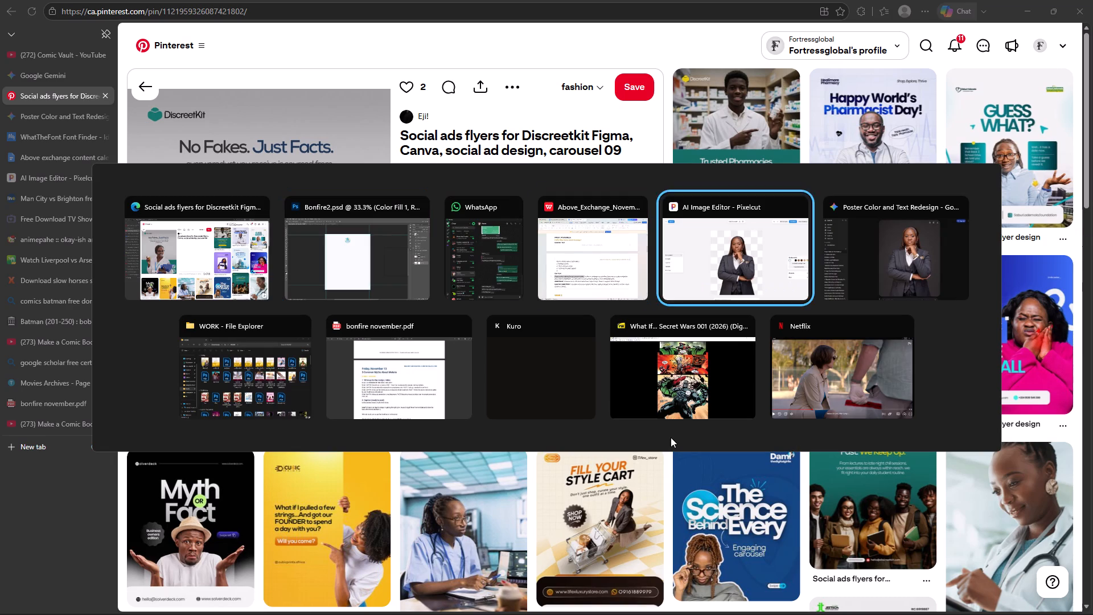
pyautogui.hotkey('alt', 'Tab')
pyautogui.hotkey('alt', 'Tab')
pyautogui.hotkey('alt', 'Tab')
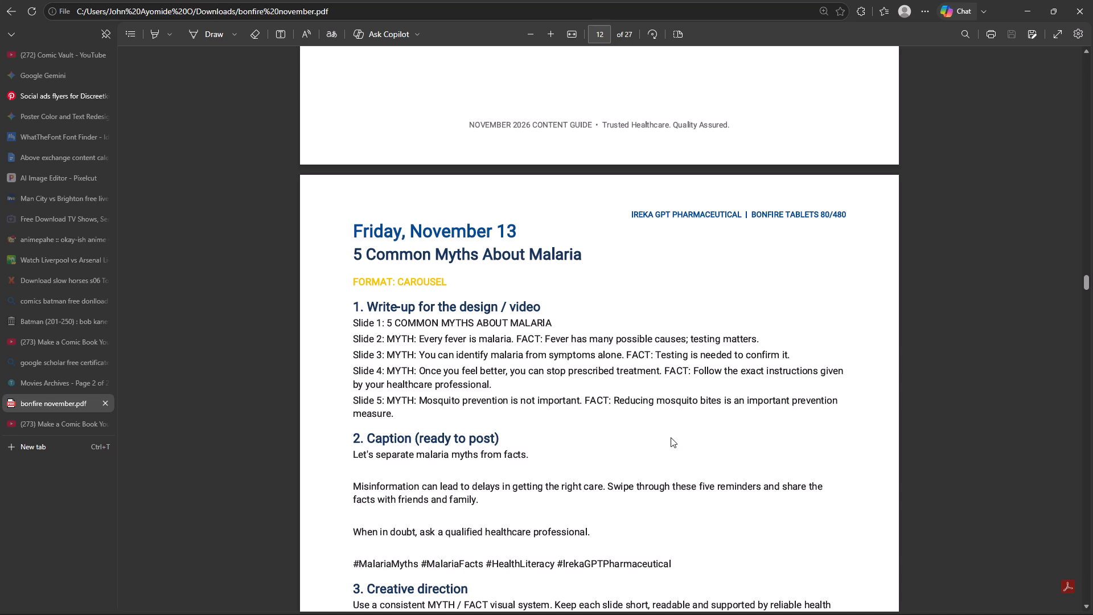
pyautogui.scroll(-1, 671, 437)
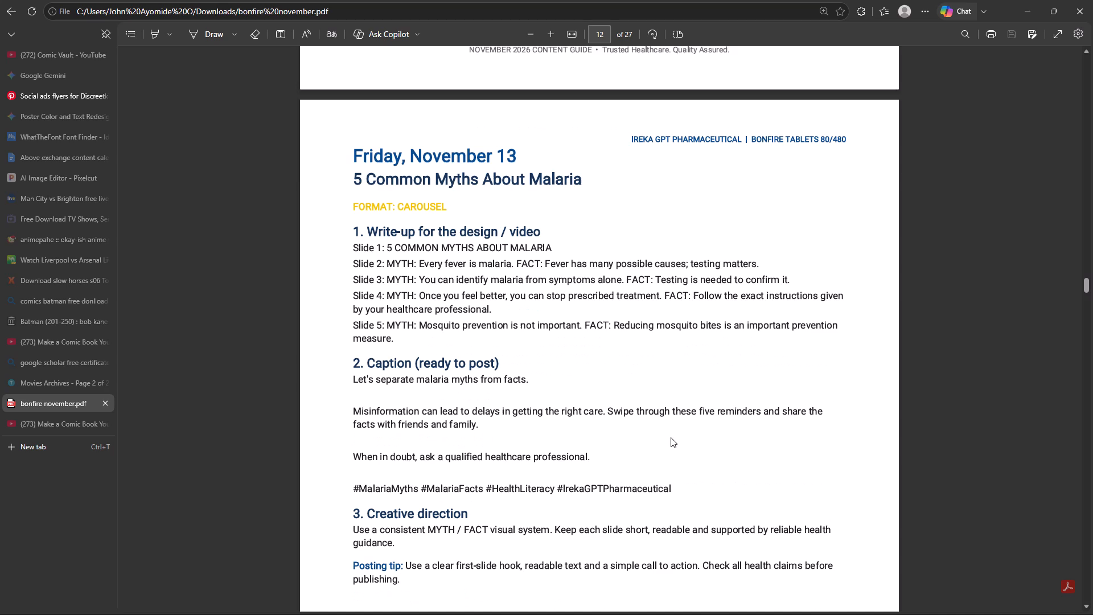
pyautogui.scroll(-5, 739, 407)
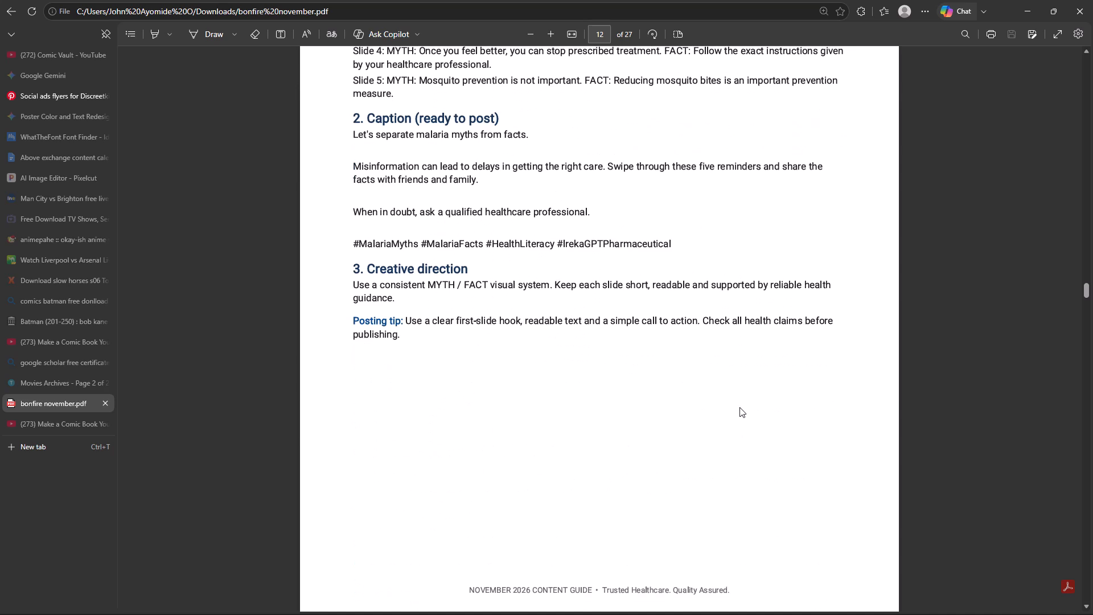
pyautogui.scroll(-6, 739, 407)
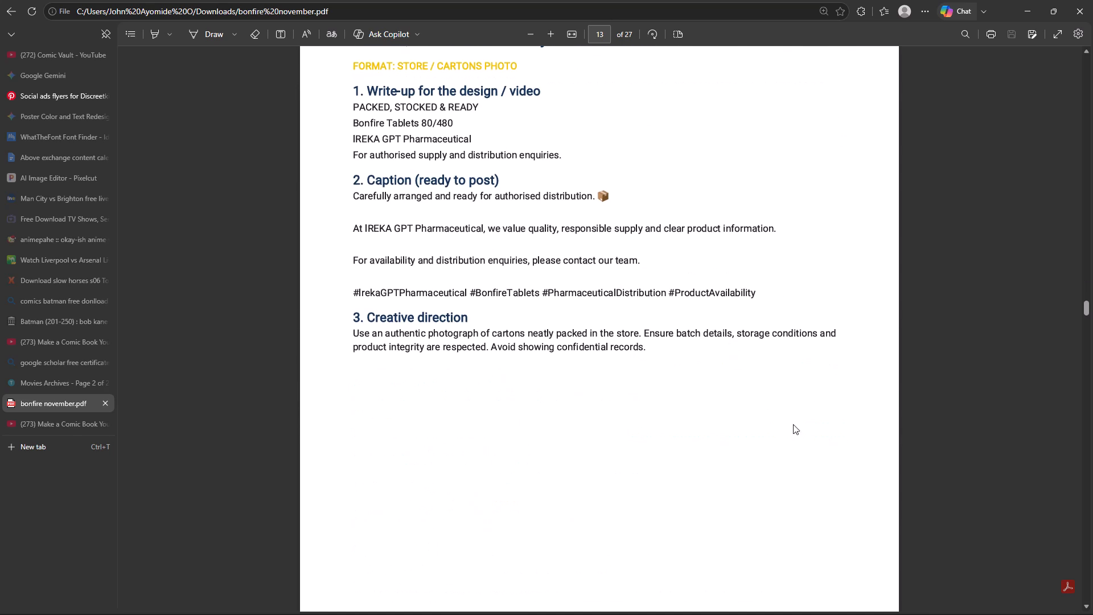
pyautogui.scroll(2, 794, 446)
pyautogui.scroll(1, 811, 381)
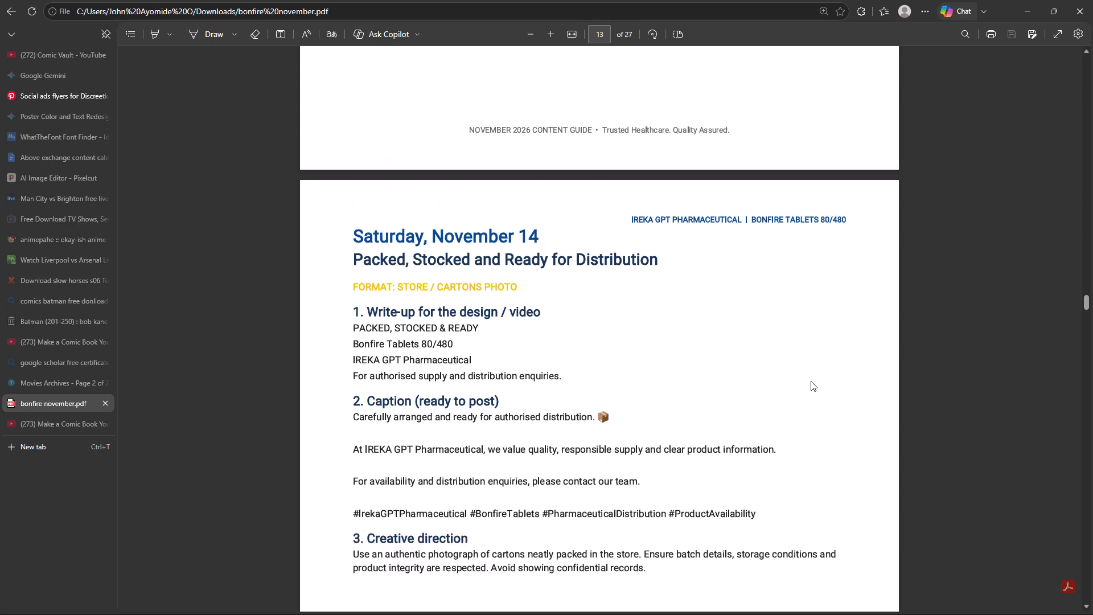
pyautogui.scroll(1, 811, 381)
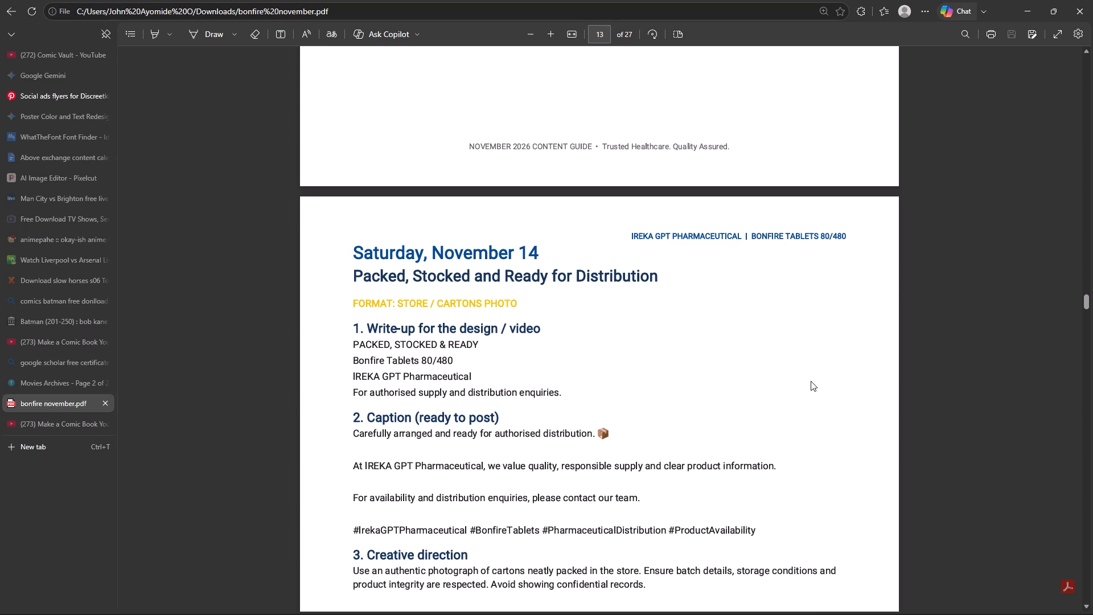
pyautogui.scroll(1, 811, 381)
pyautogui.scroll(1, 847, 339)
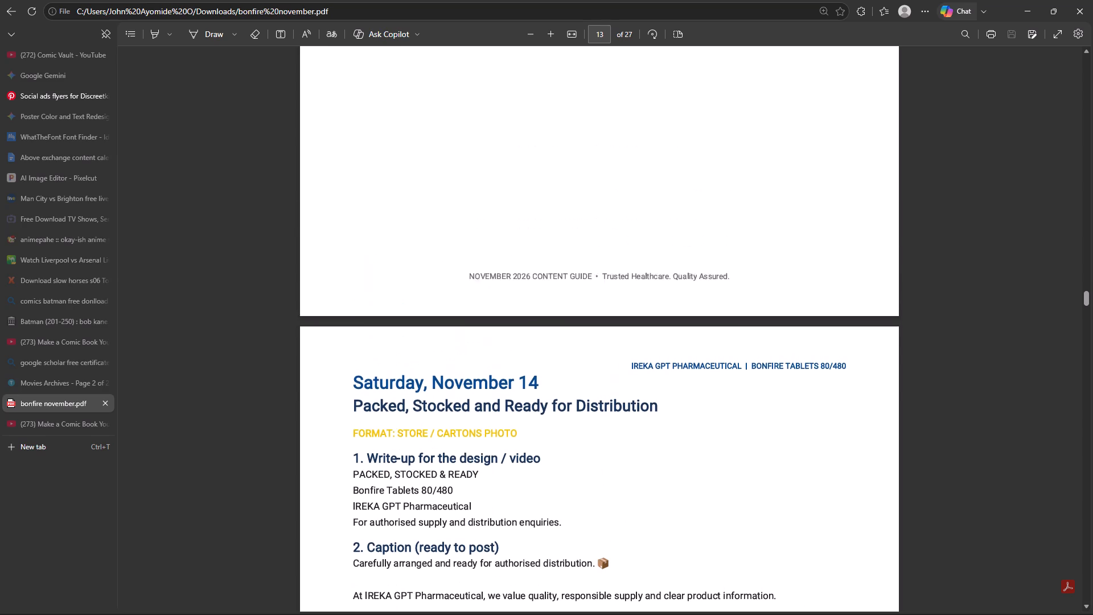
pyautogui.scroll(3, 847, 339)
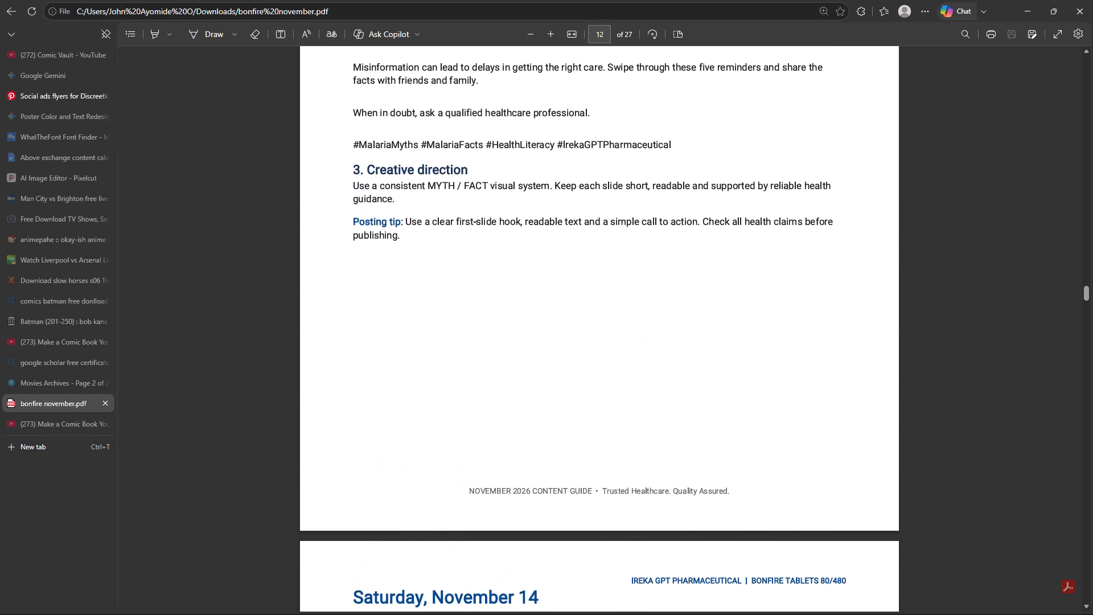
pyautogui.scroll(3, 847, 339)
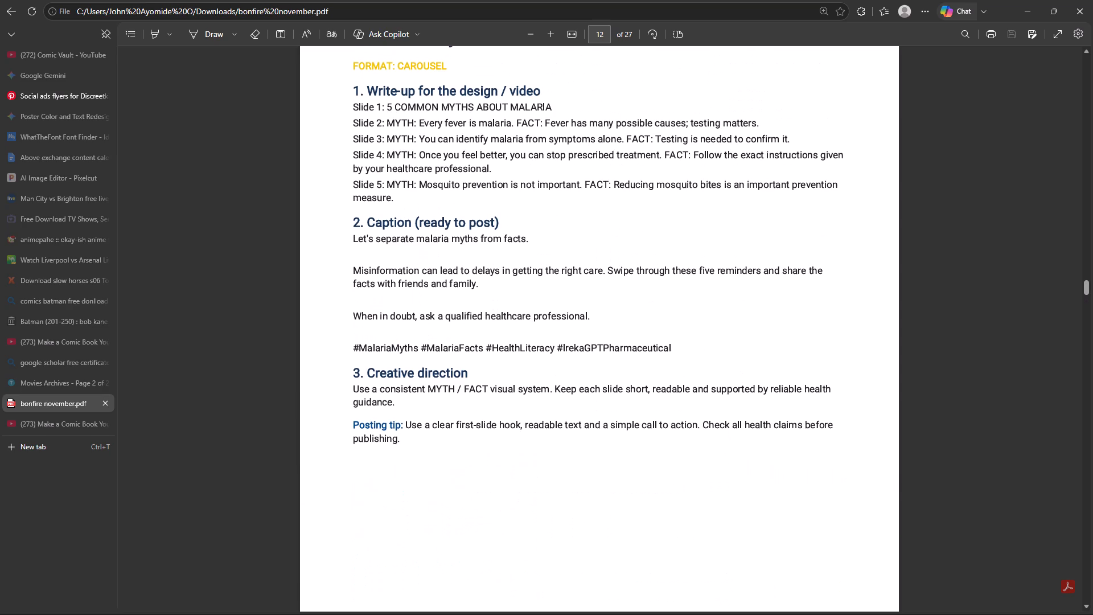
pyautogui.scroll(2, 847, 339)
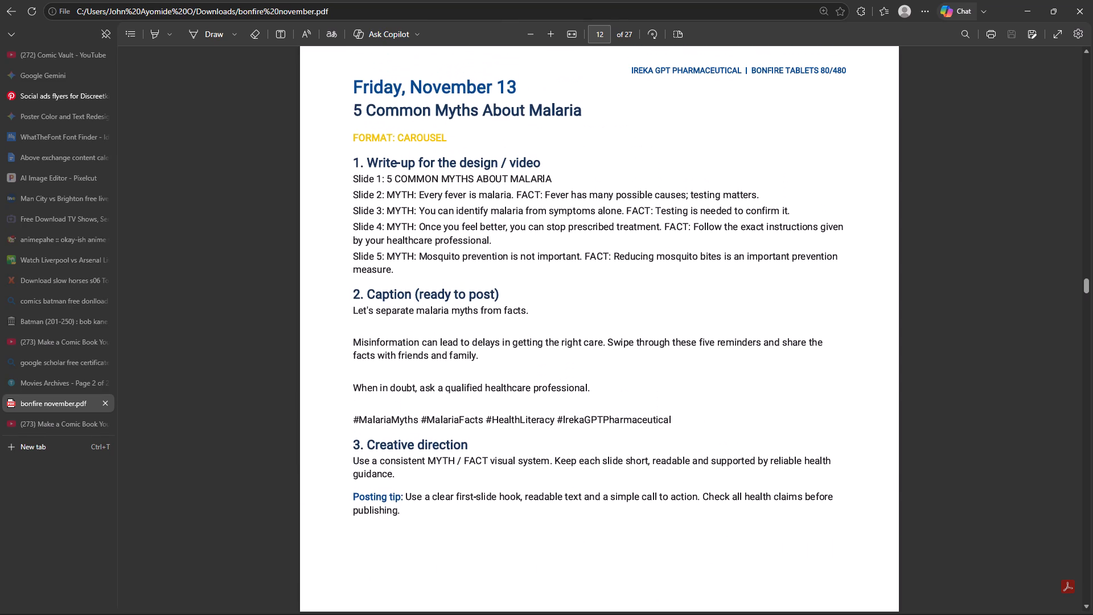
pyautogui.scroll(2, 847, 339)
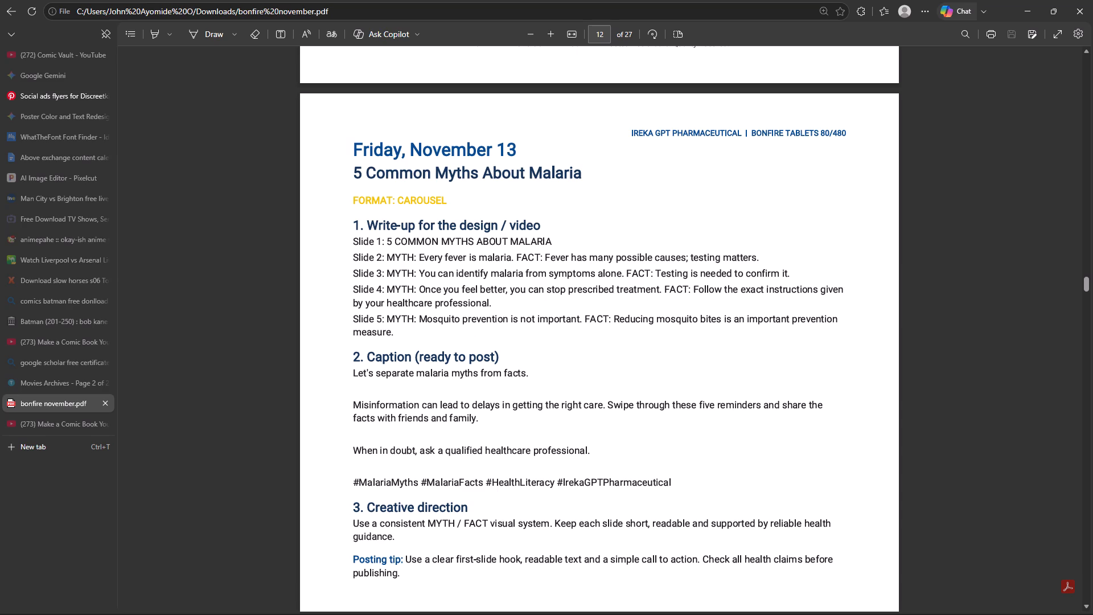
# Return to Pinterest, open the related DiscreetKit "Trusted Pharmacies. Trusted Supply." flyer, and copy its image.
pyautogui.hotkey('alt', 'Tab')
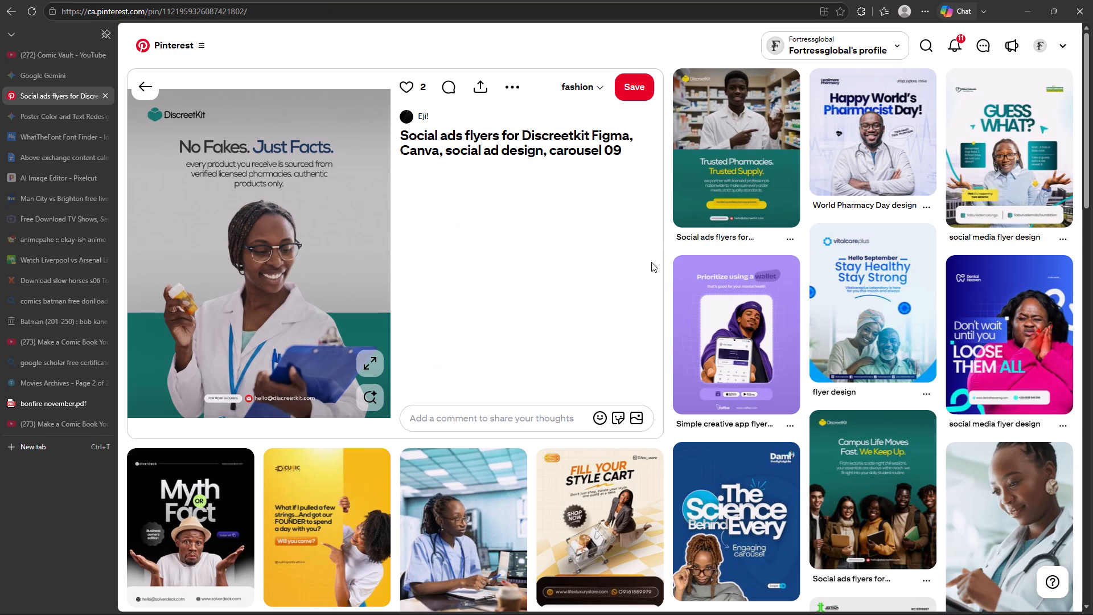
pyautogui.click(733, 146)
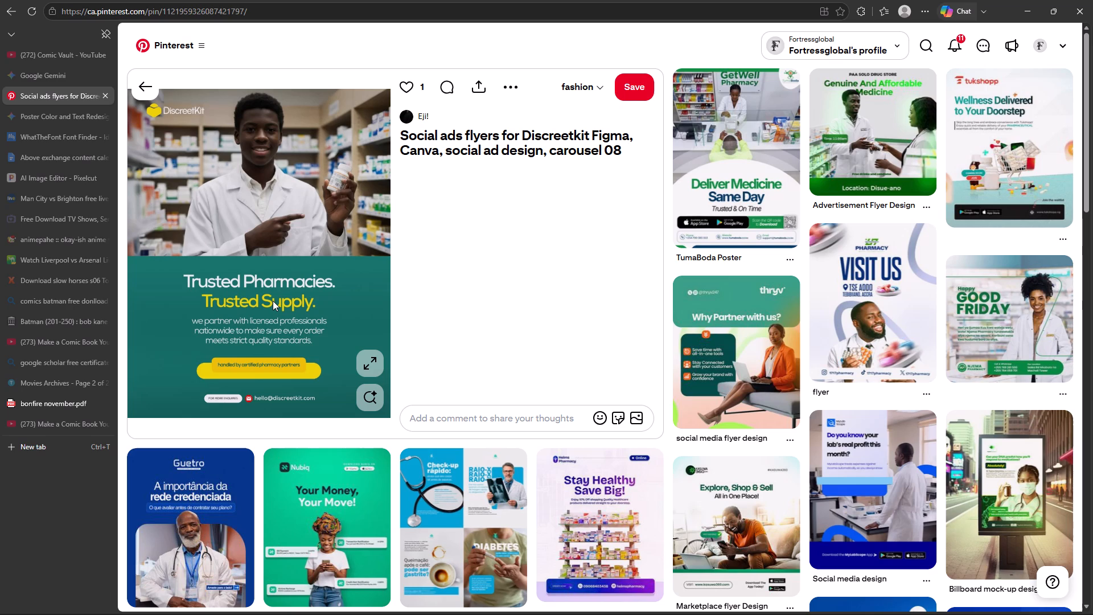
pyautogui.rightClick(273, 301)
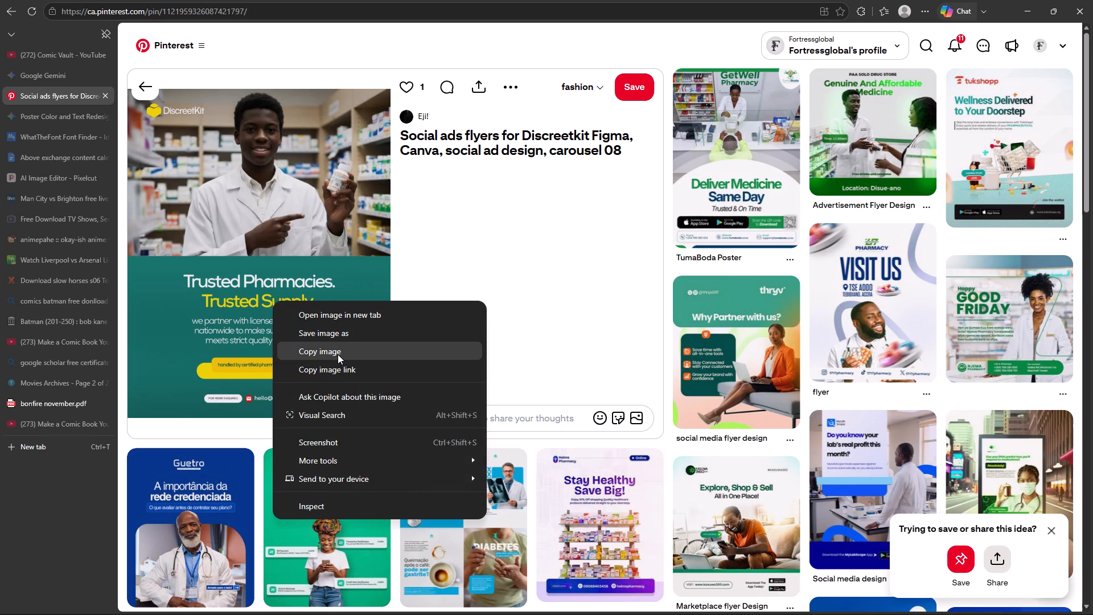
pyautogui.click(338, 353)
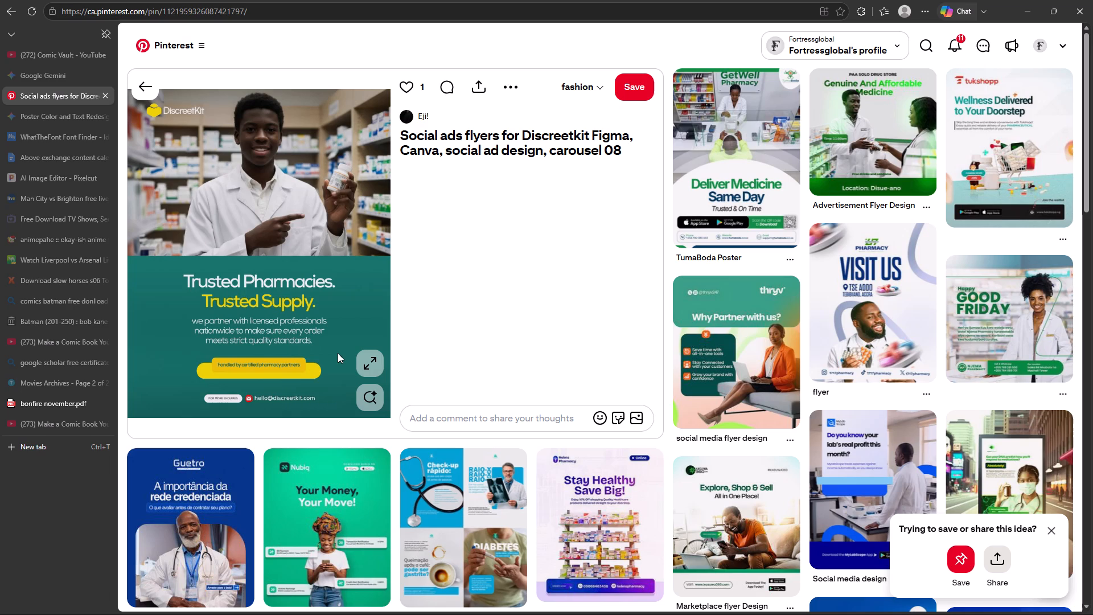
# Switch to Bonfire2.psd in Photoshop and draw a full-width rectangle, about 1835 × 1122 px, over the canvas's lower half.
pyautogui.hotkey('alt', 'Tab')
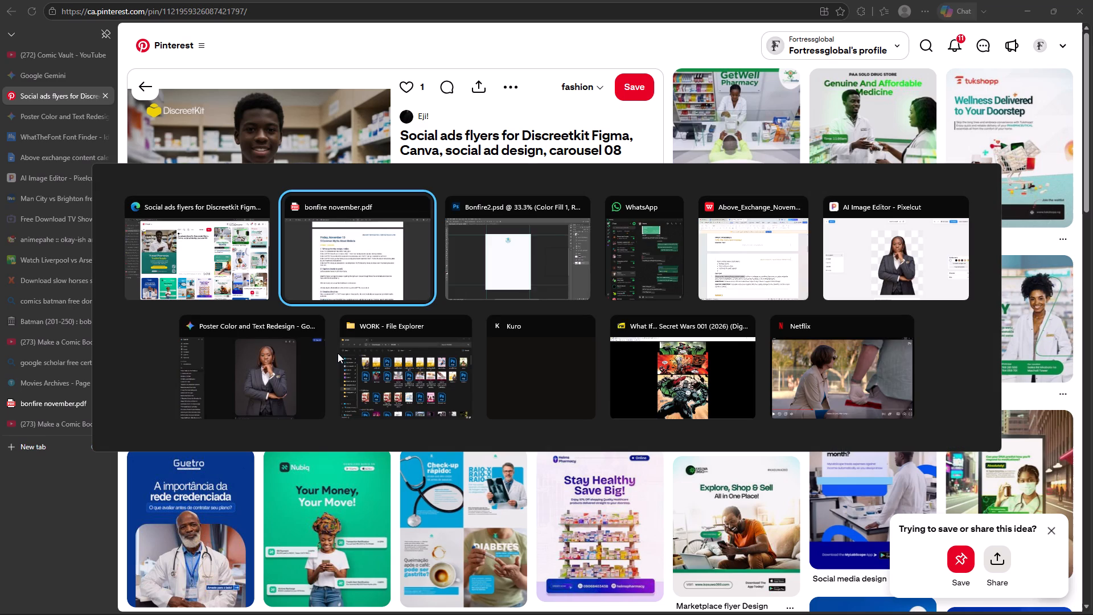
pyautogui.hotkey('alt', 'Tab')
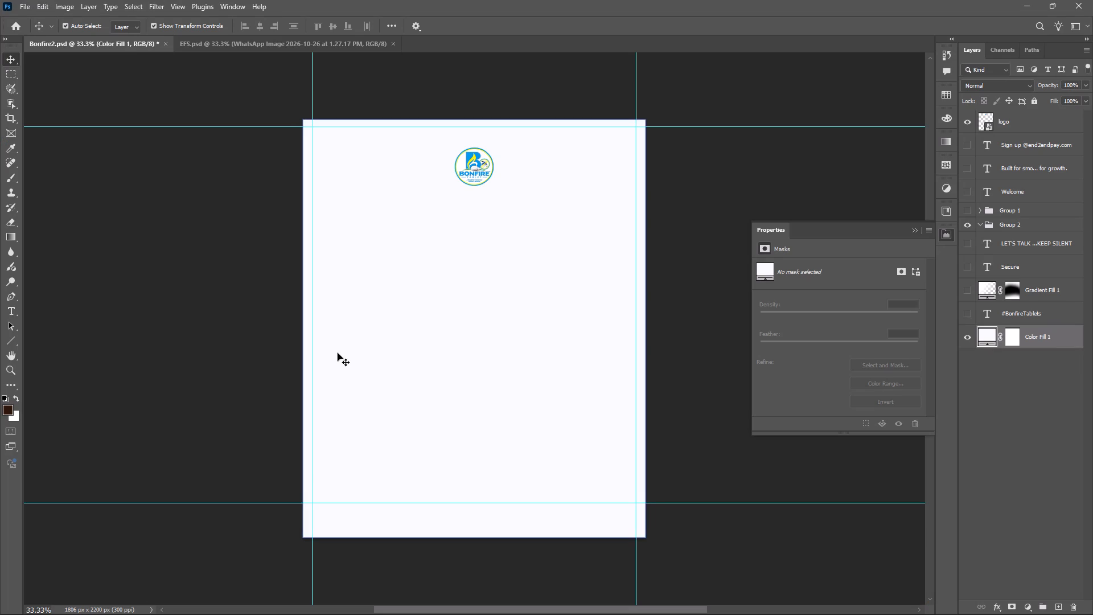
pyautogui.press('u')
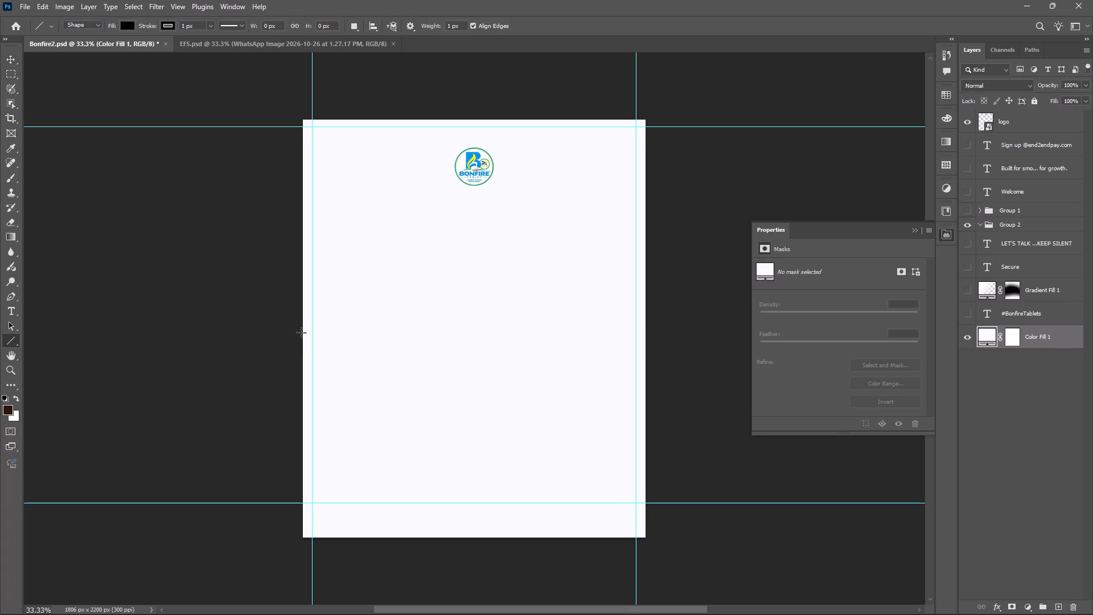
pyautogui.click(14, 345)
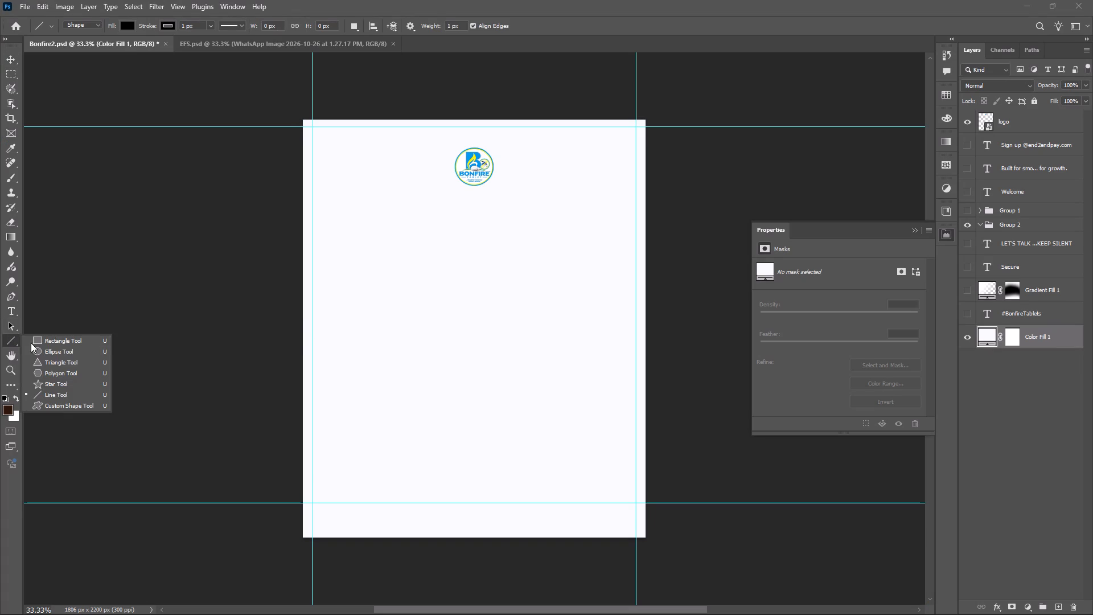
pyautogui.click(46, 340)
pyautogui.moveTo(301, 329); pyautogui.dragTo(315, 335)
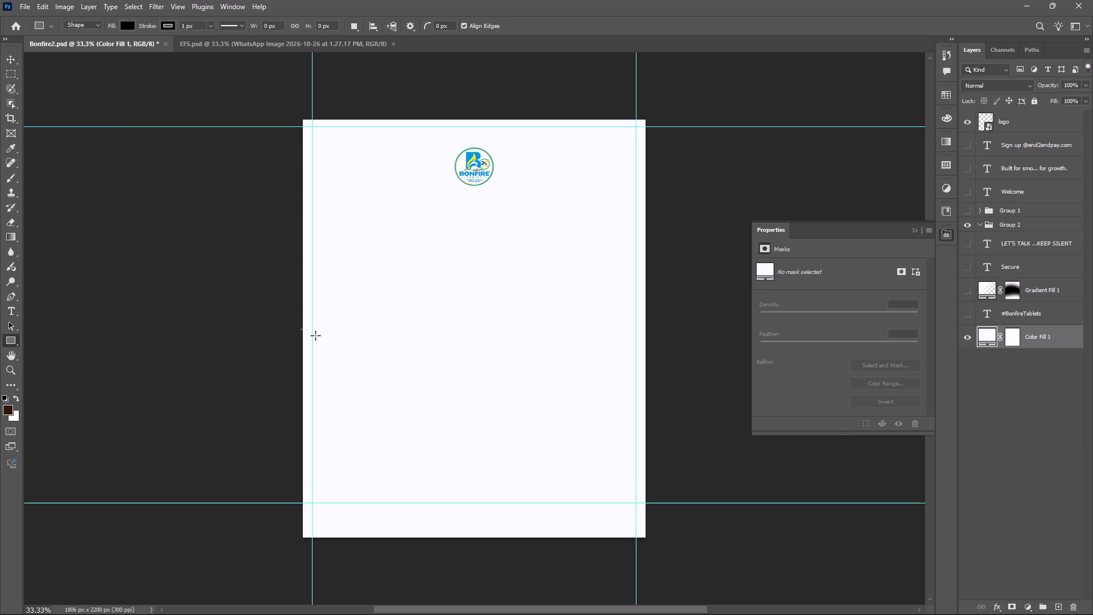
pyautogui.moveTo(315, 335); pyautogui.dragTo(649, 527)
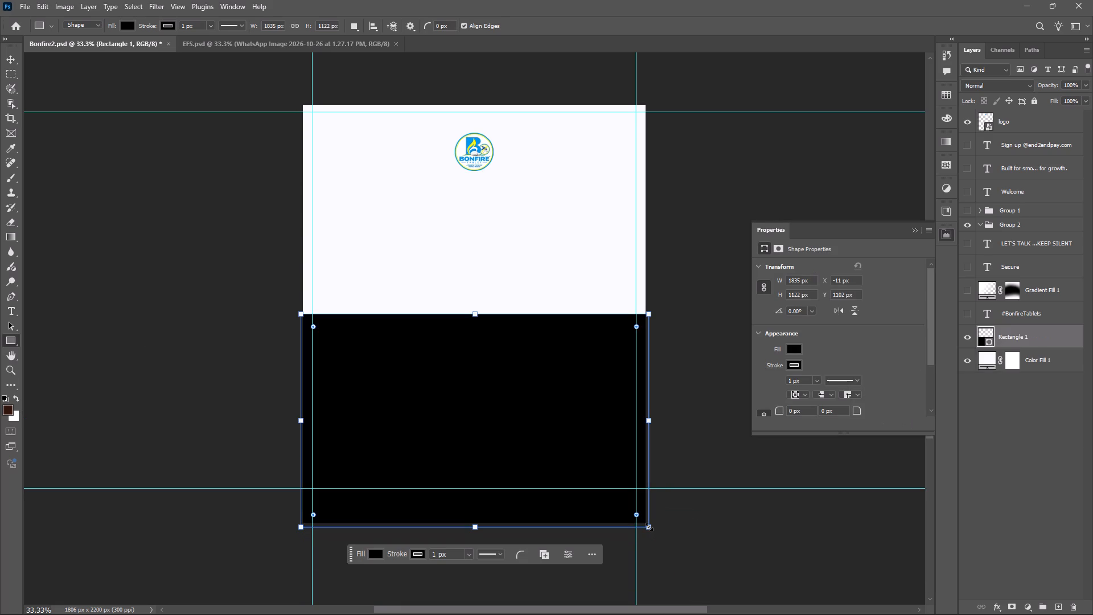
# Set the new rectangle's stroke to none.
pyautogui.press('v')
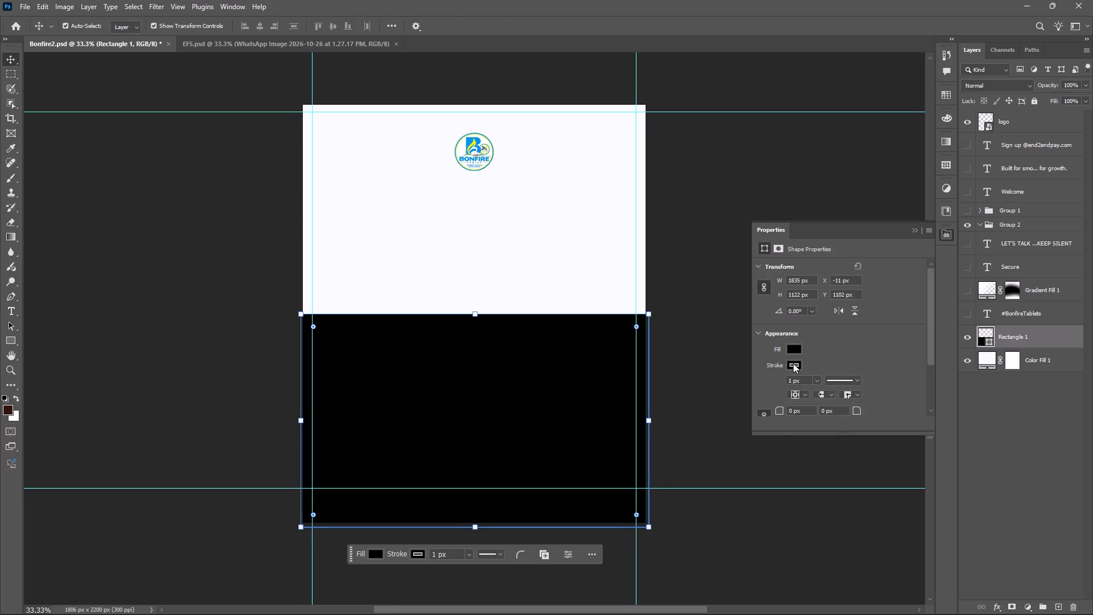
pyautogui.click(793, 363)
pyautogui.click(767, 384)
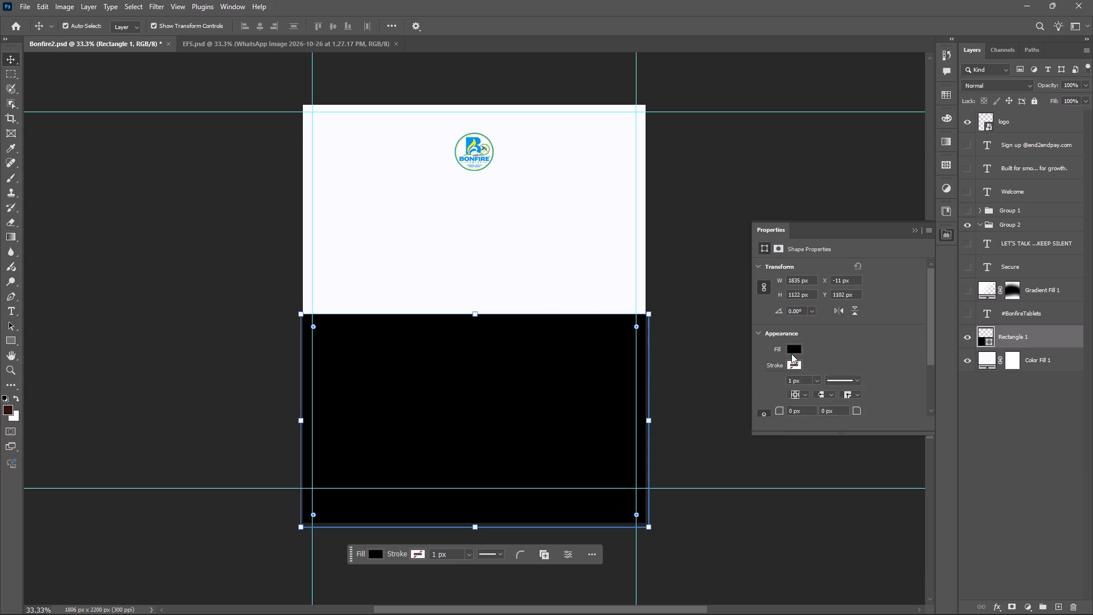
# Fill the rectangle with the blue 0197ec sampled from the letter B in the Bonfire logo.
pyautogui.click(791, 354)
pyautogui.keyDown('alt'); pyautogui.scroll(7, 484, 143); pyautogui.keyUp('alt')
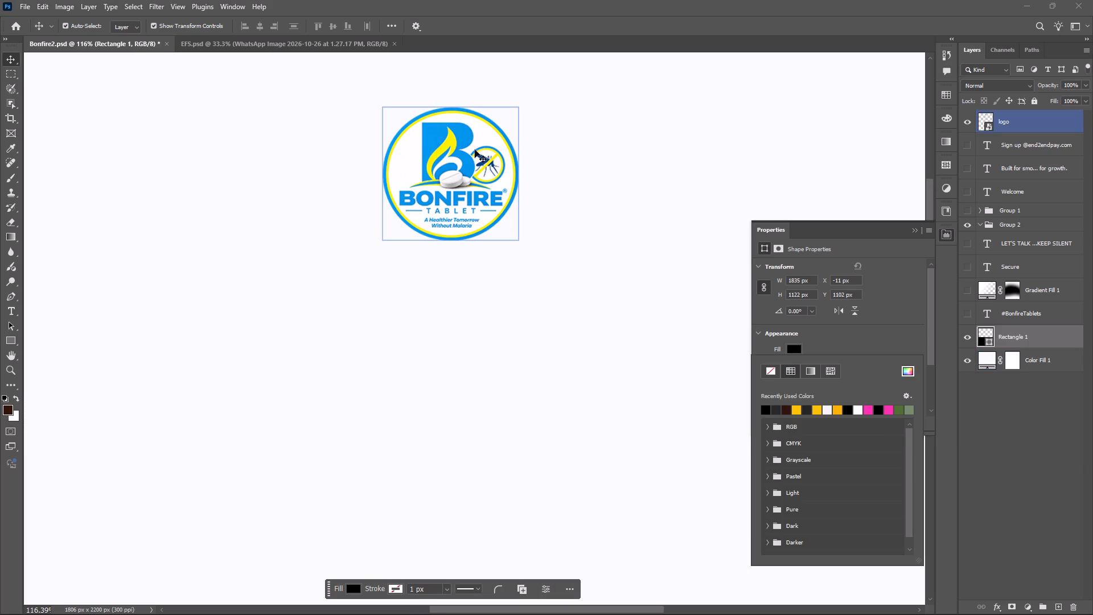
pyautogui.click(908, 370)
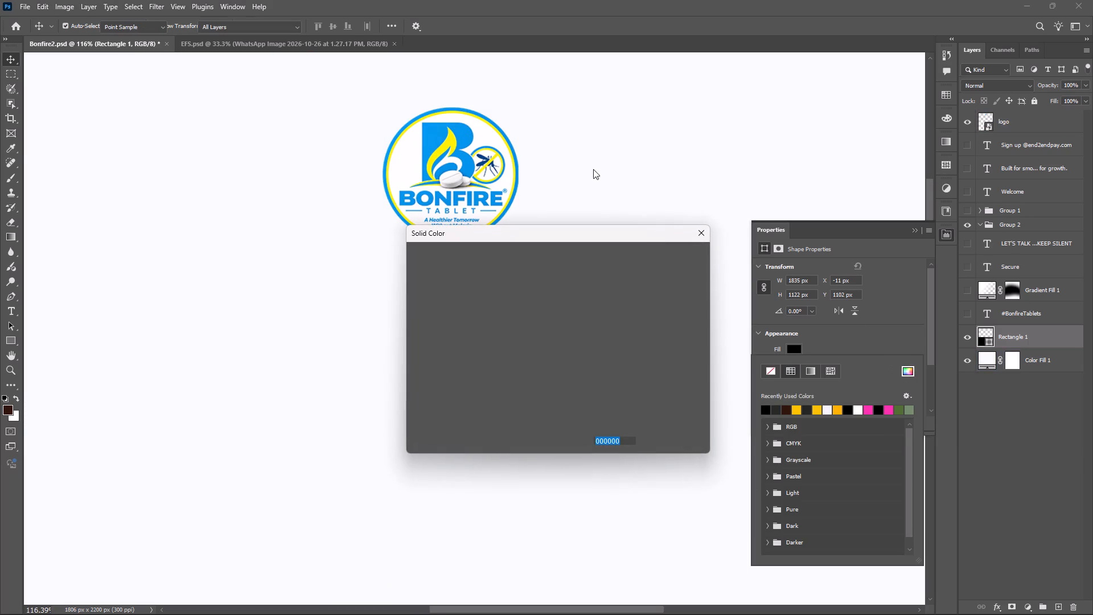
pyautogui.click(459, 137)
pyautogui.click(668, 256)
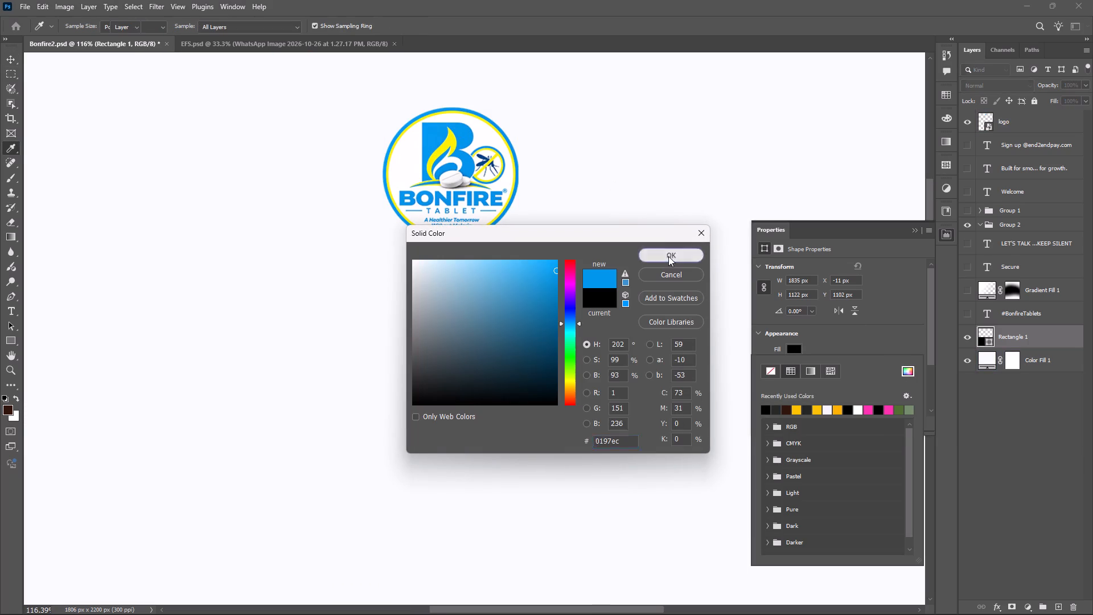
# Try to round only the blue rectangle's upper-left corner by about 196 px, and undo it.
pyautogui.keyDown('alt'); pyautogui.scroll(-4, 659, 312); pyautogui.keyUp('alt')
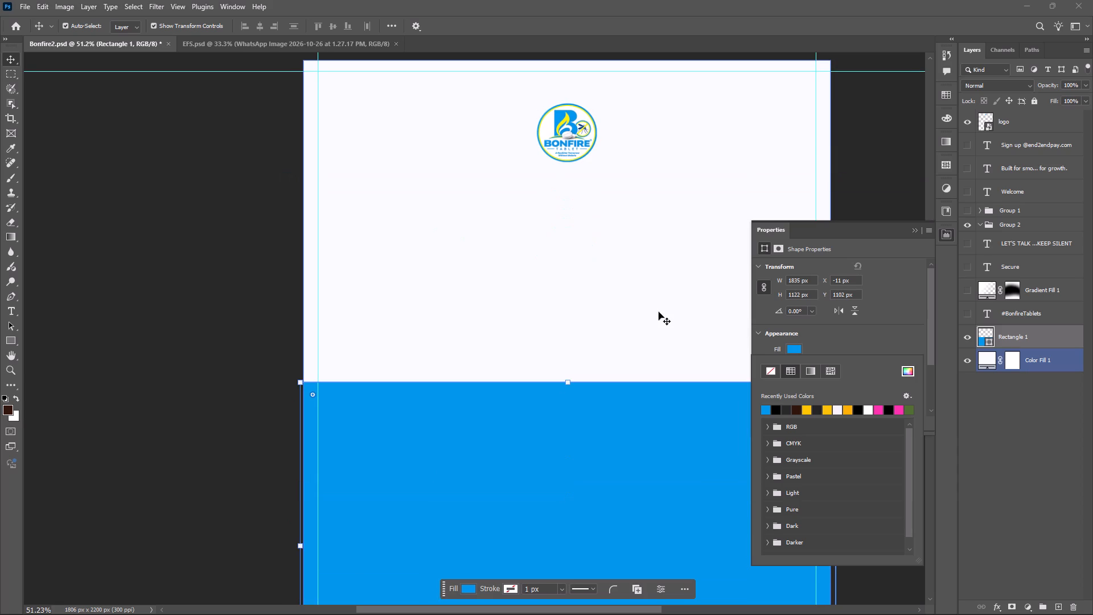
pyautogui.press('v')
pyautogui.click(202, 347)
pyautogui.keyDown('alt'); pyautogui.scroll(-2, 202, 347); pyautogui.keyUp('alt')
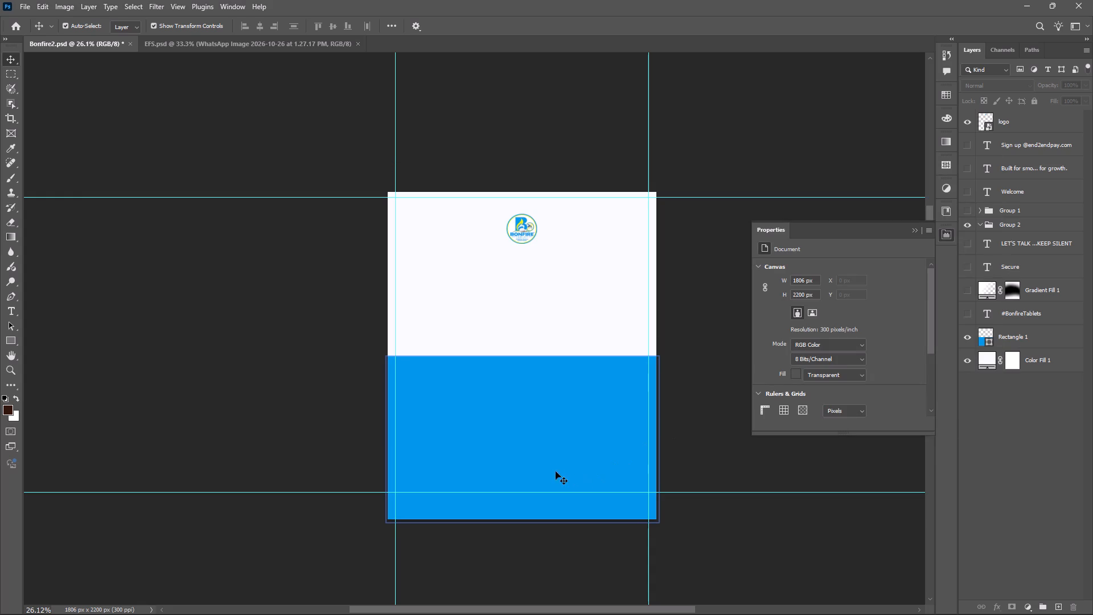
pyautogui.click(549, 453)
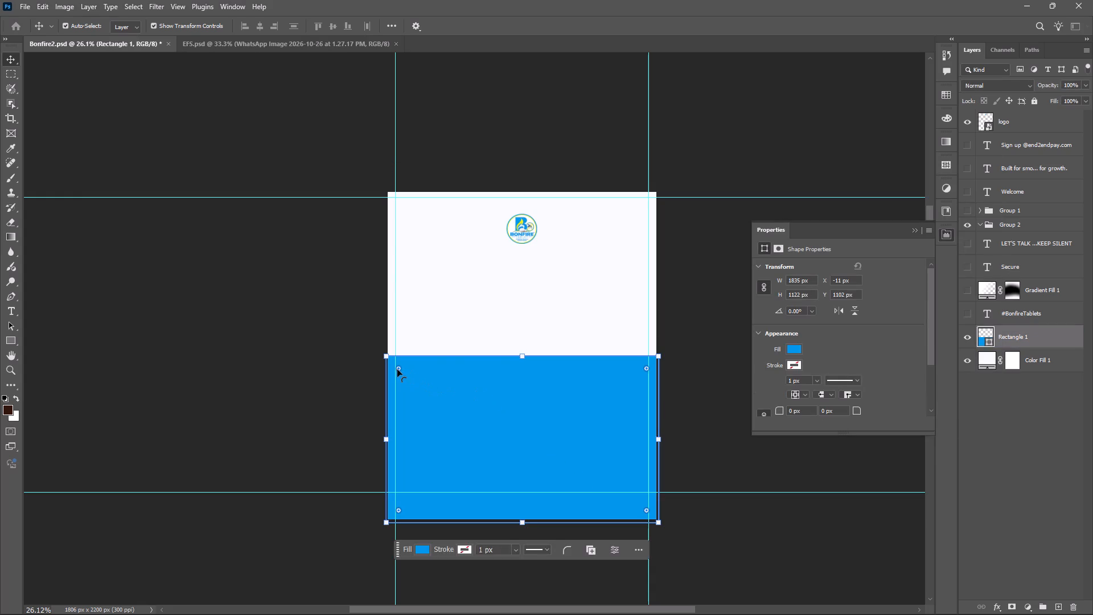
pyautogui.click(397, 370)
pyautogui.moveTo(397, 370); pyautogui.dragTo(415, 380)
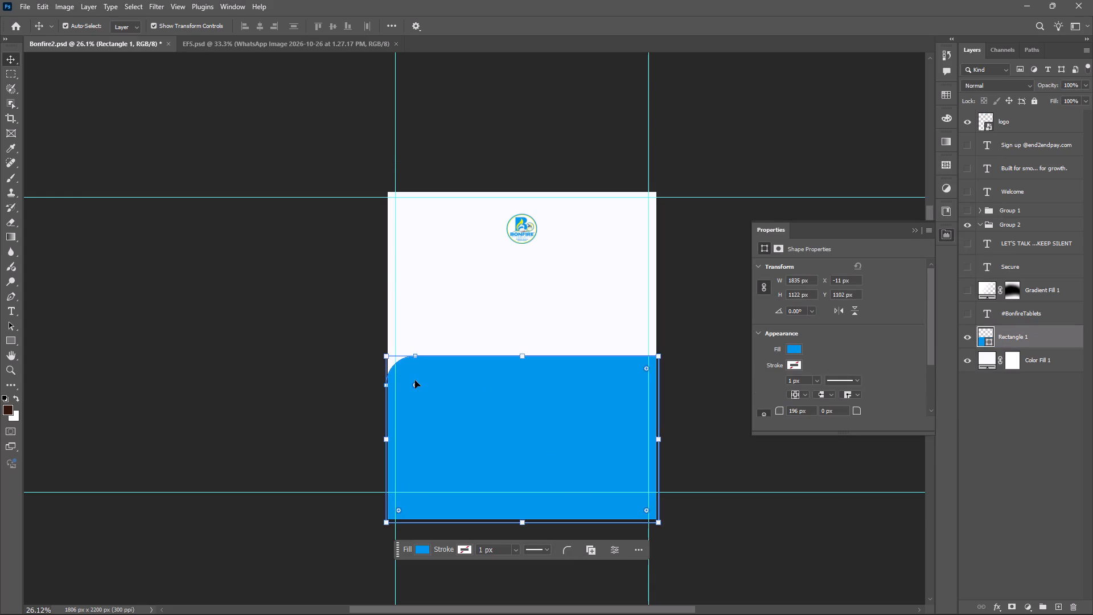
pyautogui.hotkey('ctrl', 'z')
# Round all four corners of the blue rectangle to a radius of about 160 px.
pyautogui.click(282, 325)
pyautogui.click(421, 370)
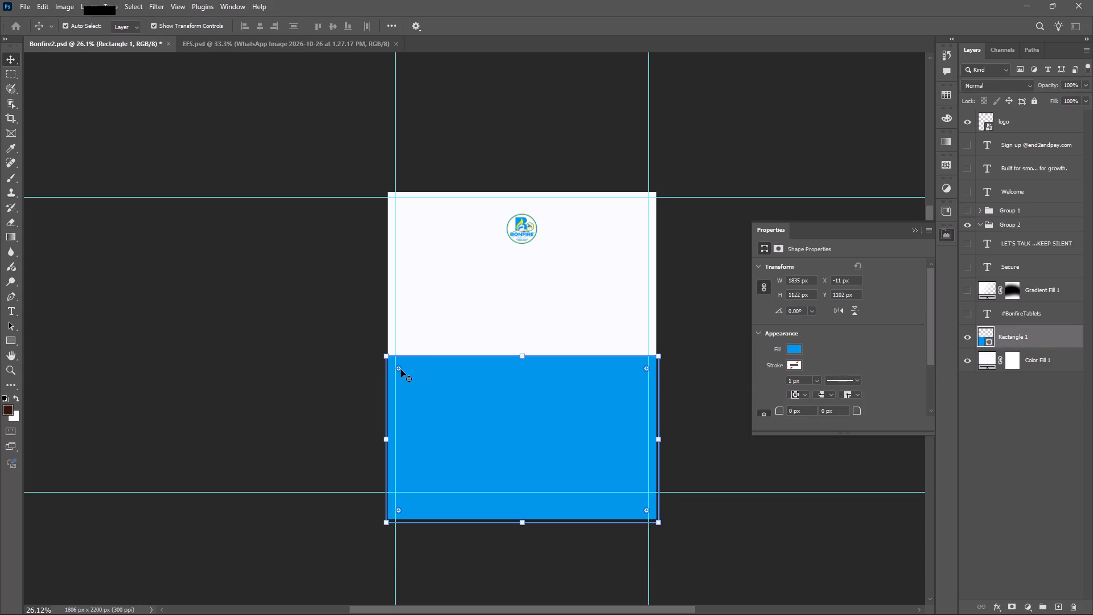
pyautogui.moveTo(398, 368); pyautogui.dragTo(408, 380)
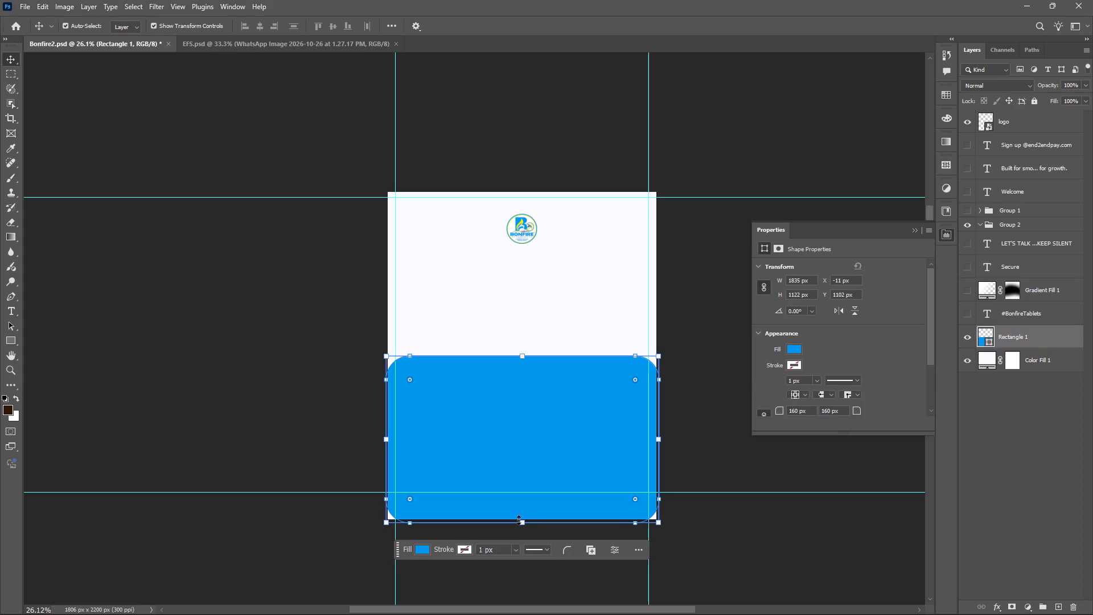
# Extend the blue rectangle below the canvas's bottom edge, making it about 1237 px high while its top edge stays in place.
pyautogui.moveTo(520, 523); pyautogui.dragTo(522, 539)
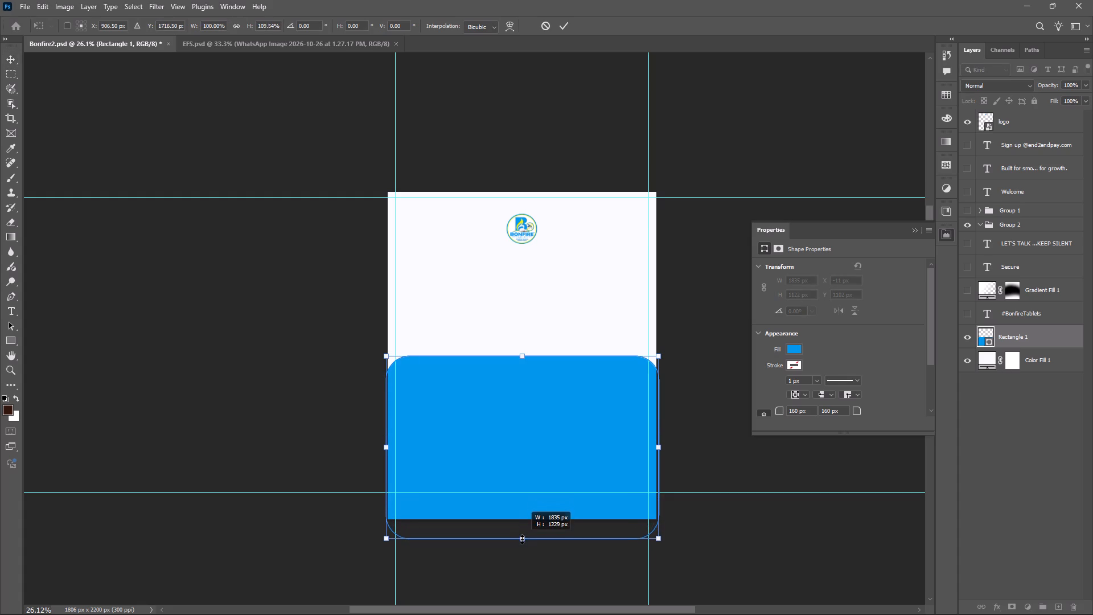
pyautogui.moveTo(522, 539); pyautogui.dragTo(522, 540)
pyautogui.click(137, 360)
pyautogui.click(138, 273)
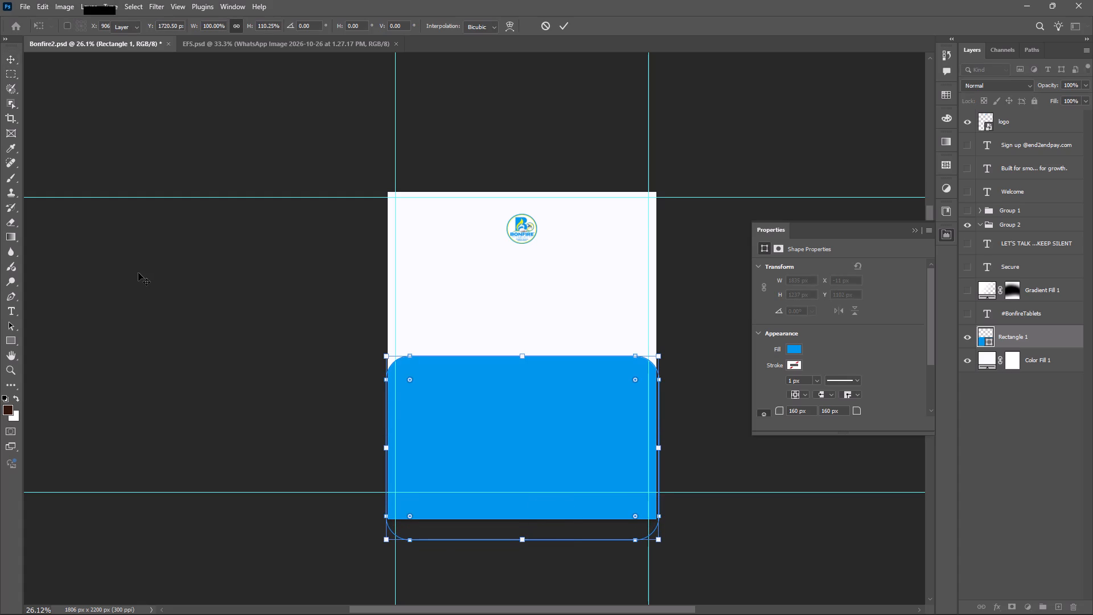
# Switch to Pinterest, search for "wall texture", and open the beige rough plaster wall pin.
pyautogui.hotkey('alt', 'Tab')
pyautogui.hotkey('alt', 'Tab')
pyautogui.hotkey('alt', 'Tab')
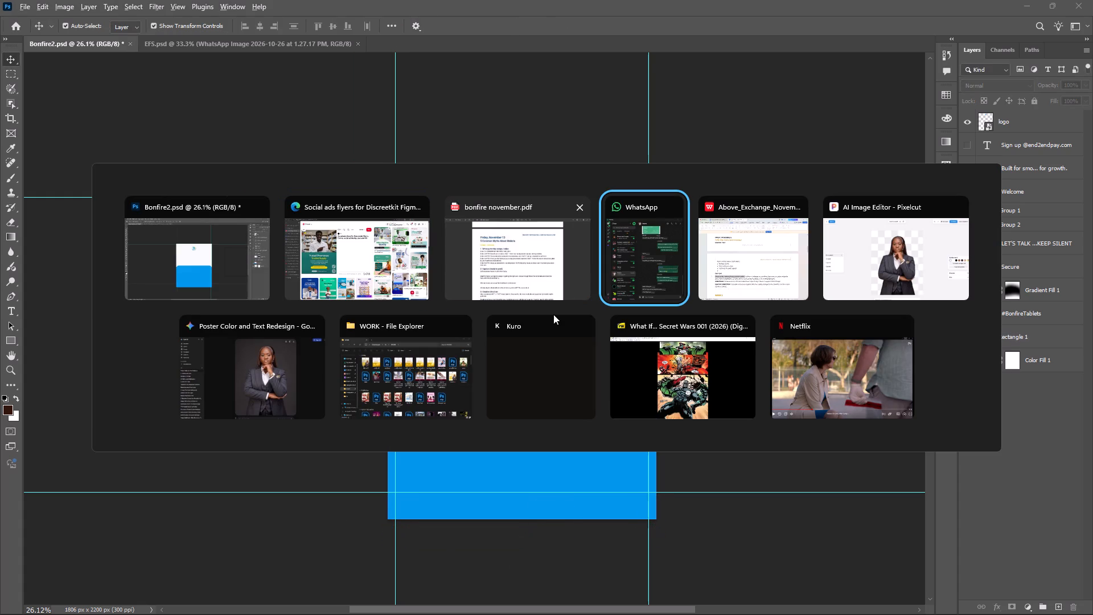
pyautogui.keyDown('alt'); pyautogui.click(376, 289); pyautogui.keyUp('alt')
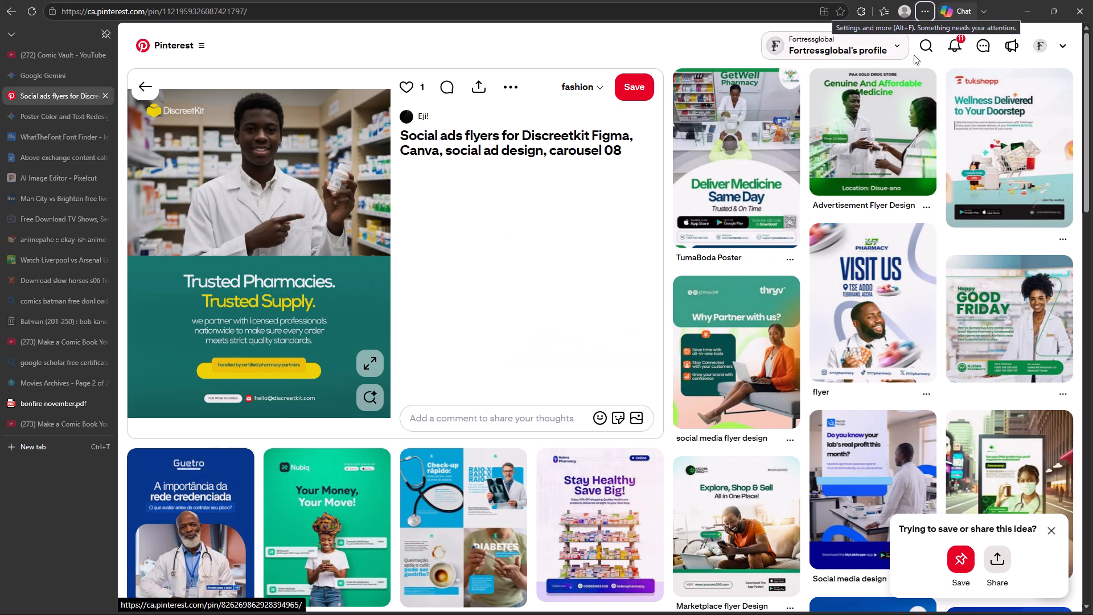
pyautogui.click(926, 51)
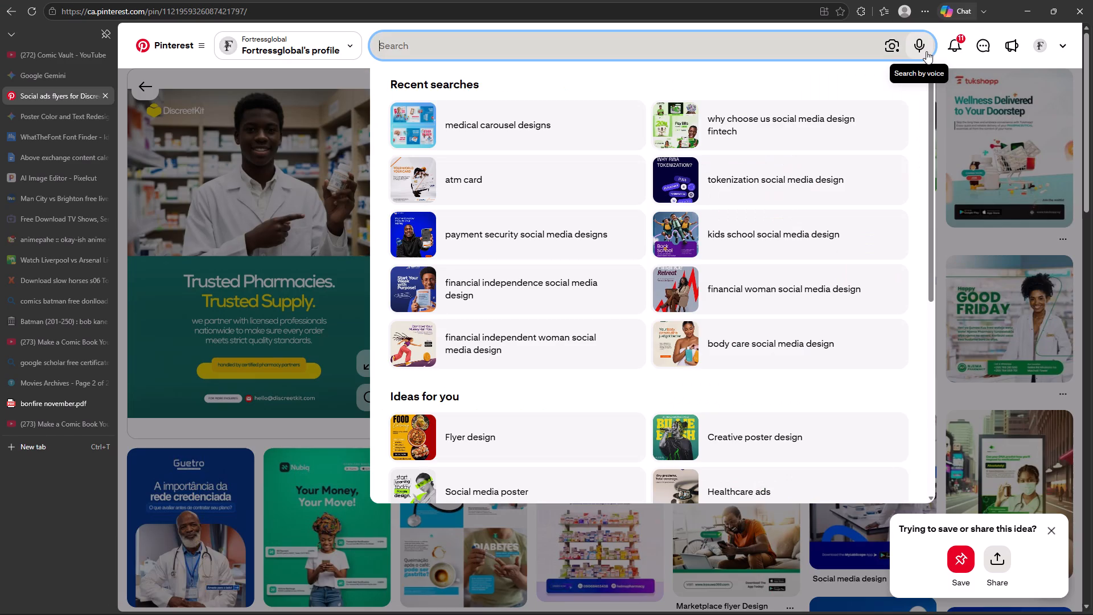
pyautogui.write('wall texture')
pyautogui.press('Return')
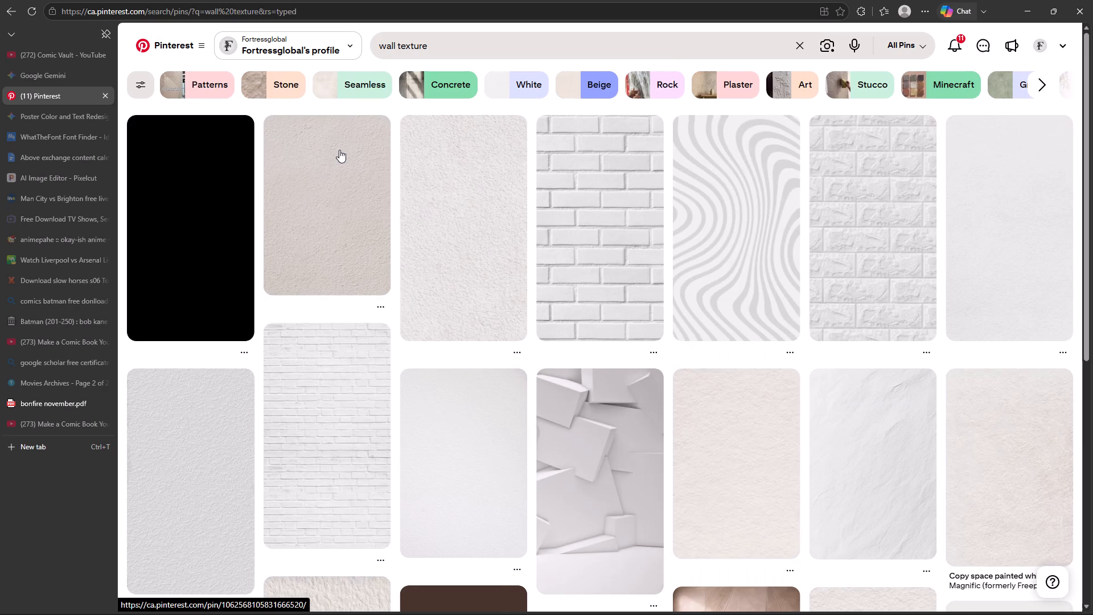
pyautogui.click(348, 232)
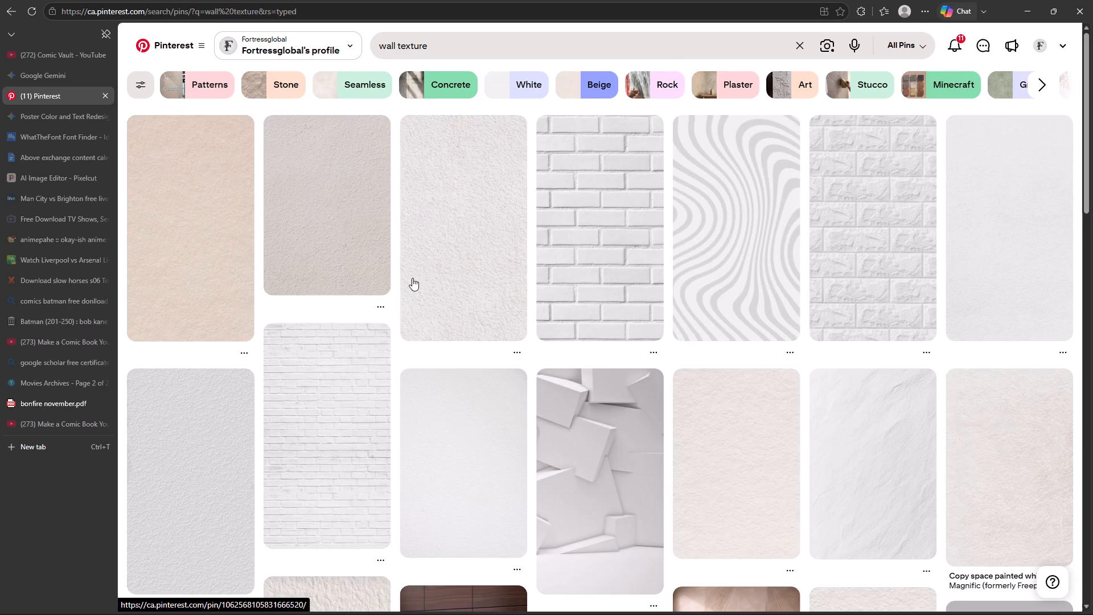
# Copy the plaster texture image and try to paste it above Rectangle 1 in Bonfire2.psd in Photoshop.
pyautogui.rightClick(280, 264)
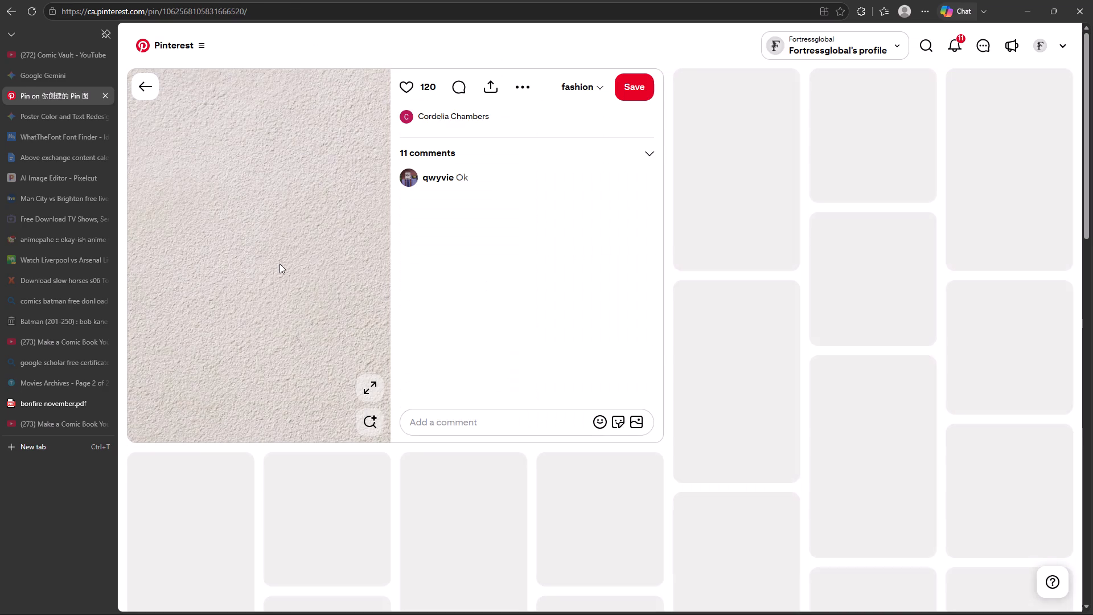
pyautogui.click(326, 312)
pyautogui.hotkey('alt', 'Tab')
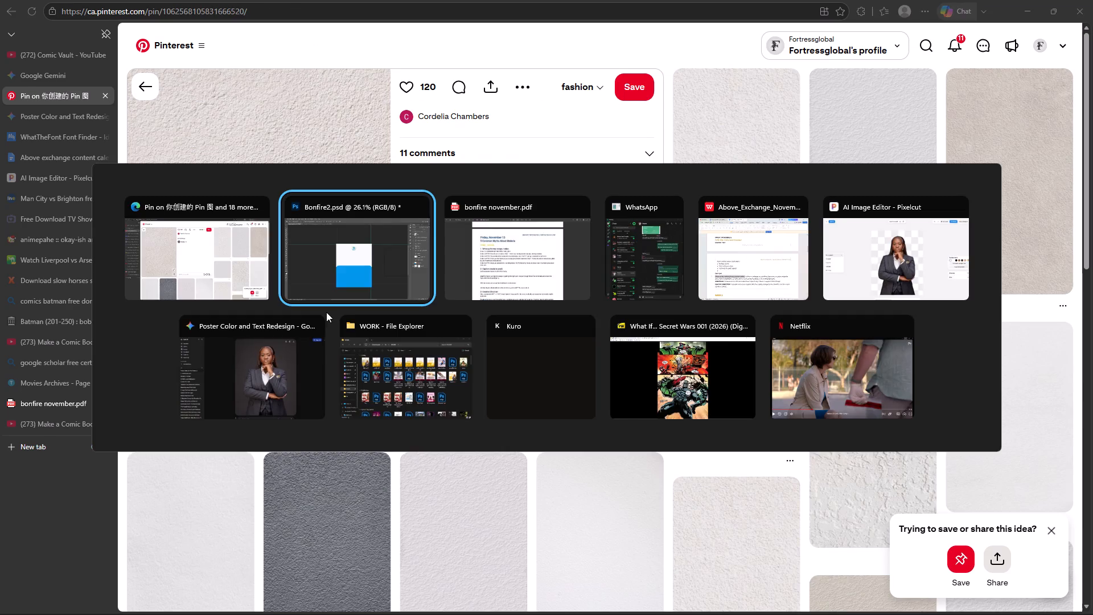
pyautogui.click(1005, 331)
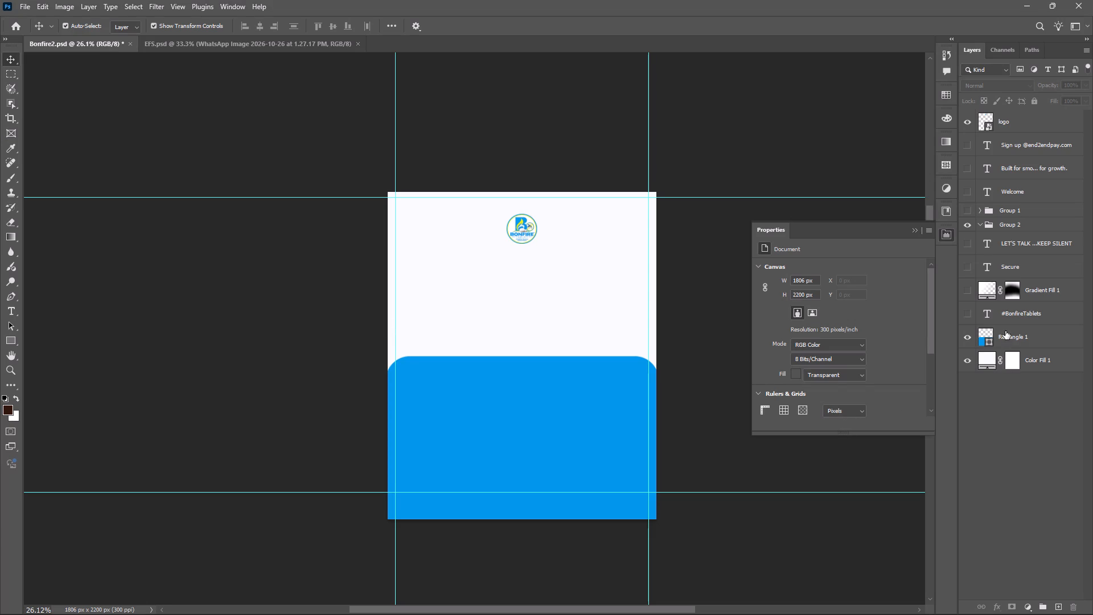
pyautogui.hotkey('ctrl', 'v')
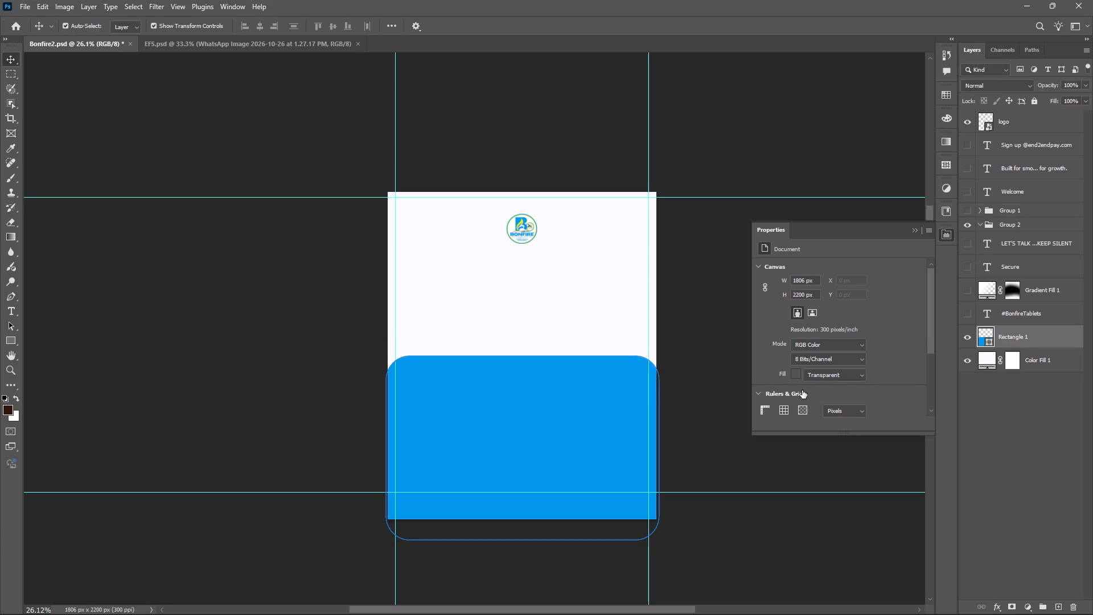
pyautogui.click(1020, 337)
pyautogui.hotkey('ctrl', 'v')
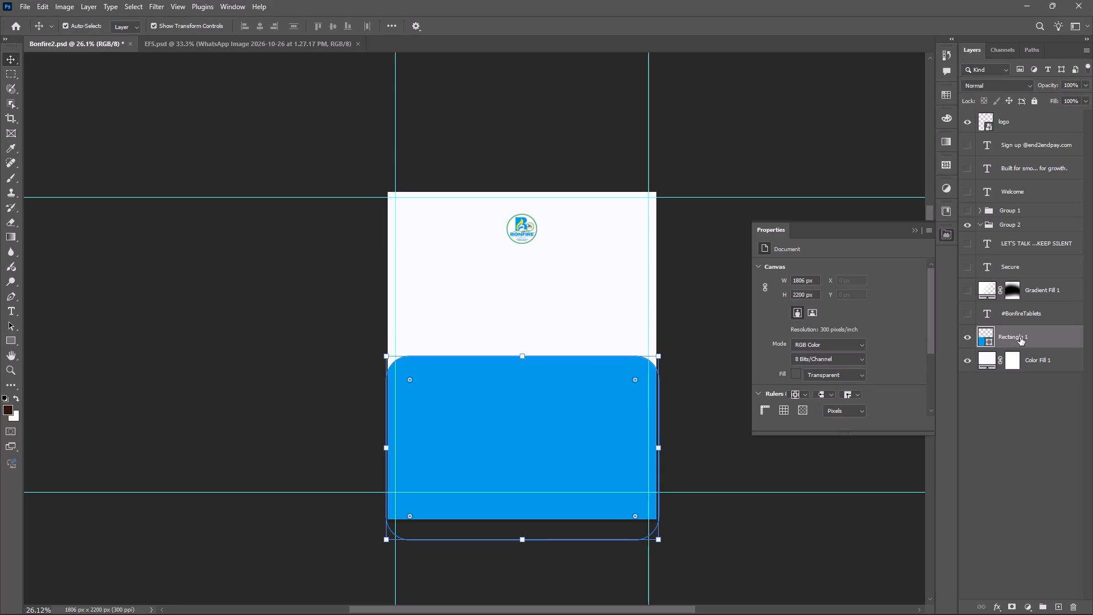
# Copy the plaster texture image again from Pinterest and paste it above Rectangle 1 in Bonfire2.psd in Photoshop.
pyautogui.hotkey('alt', 'Tab')
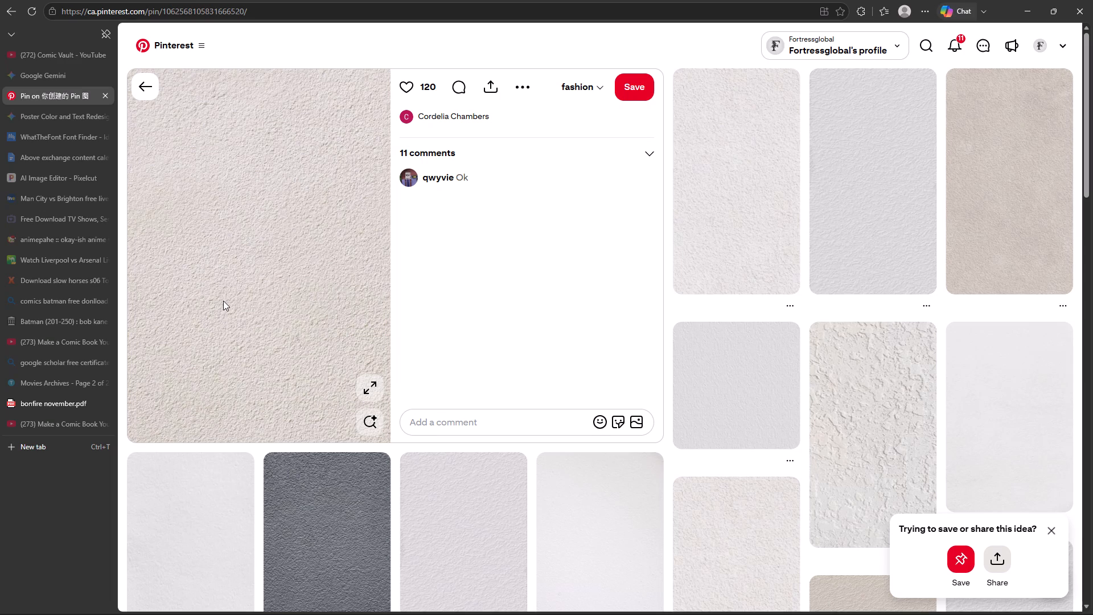
pyautogui.rightClick(223, 301)
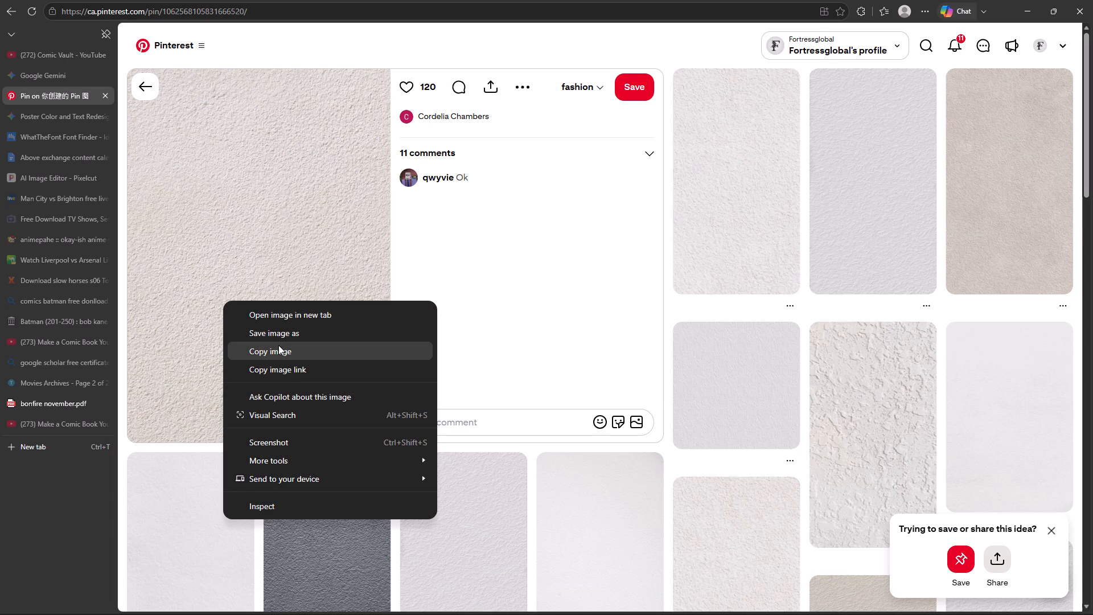
pyautogui.click(279, 347)
pyautogui.hotkey('alt', 'Tab')
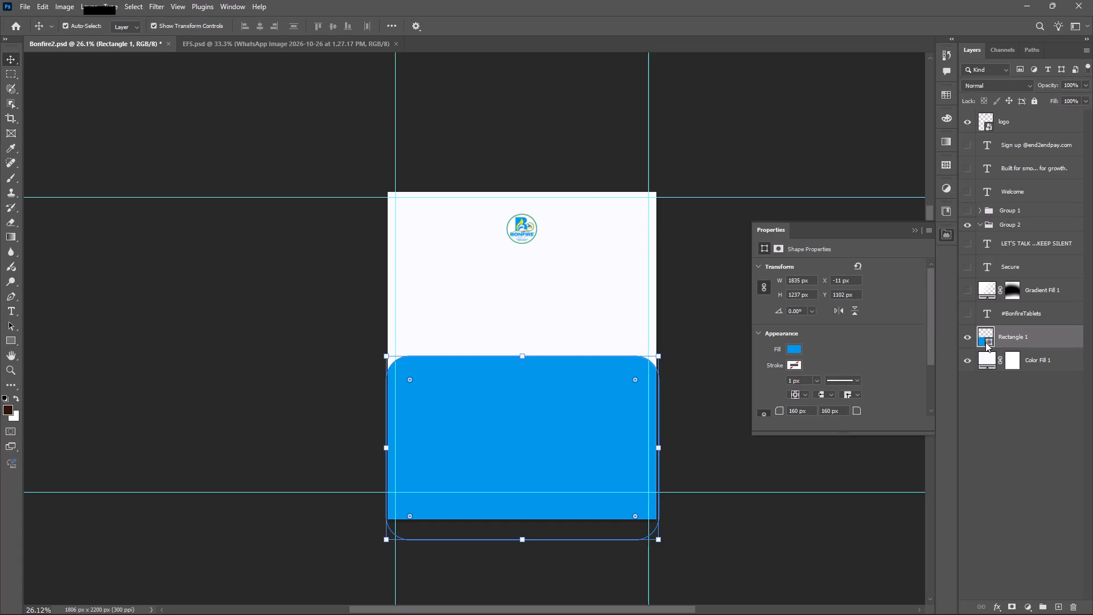
pyautogui.hotkey('ctrl', 'v')
pyautogui.click(876, 546)
pyautogui.scroll(-5, 703, 416)
pyautogui.click(384, 331)
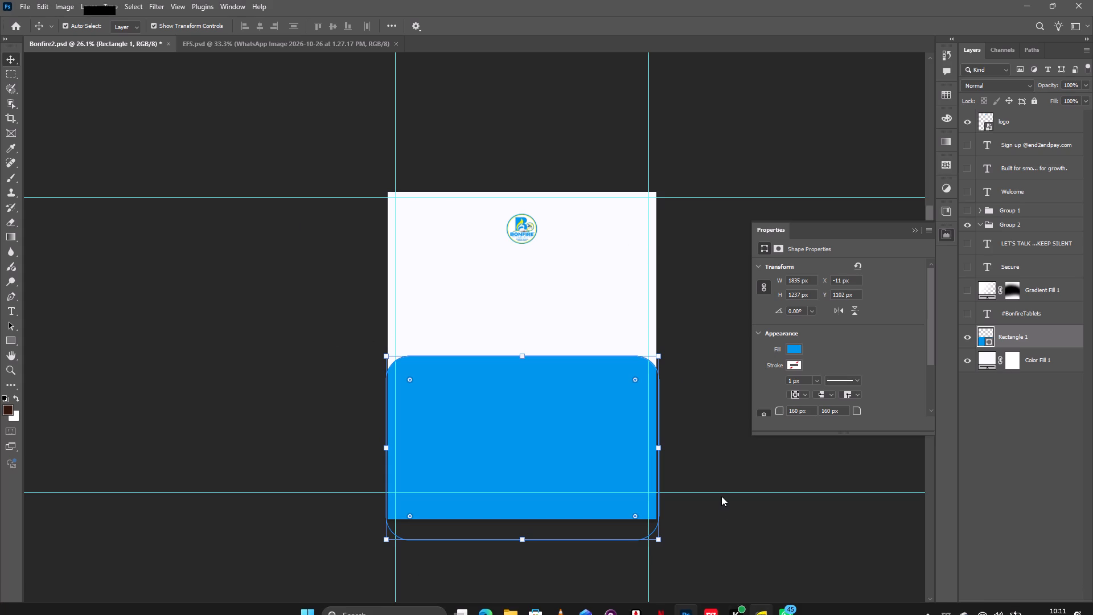
pyautogui.click(710, 448)
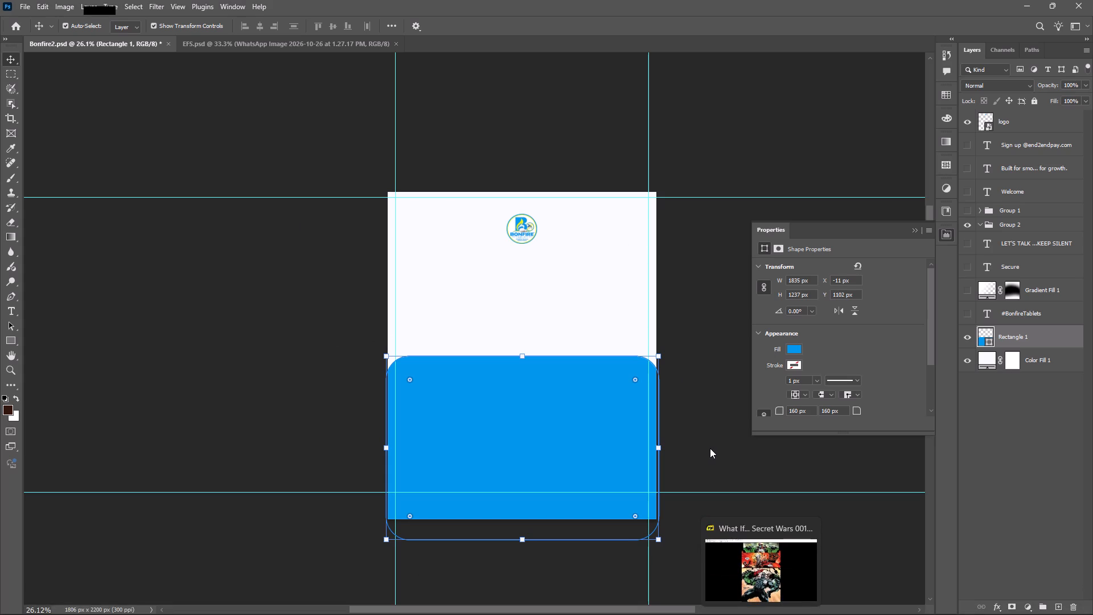
pyautogui.scroll(-3, 695, 360)
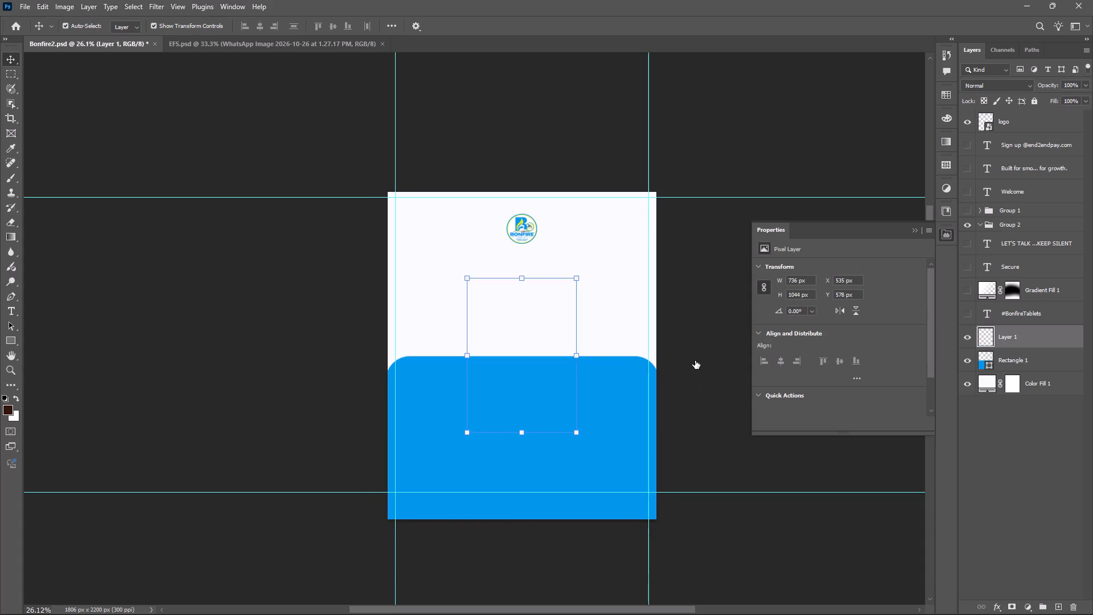
pyautogui.scroll(-8, 695, 360)
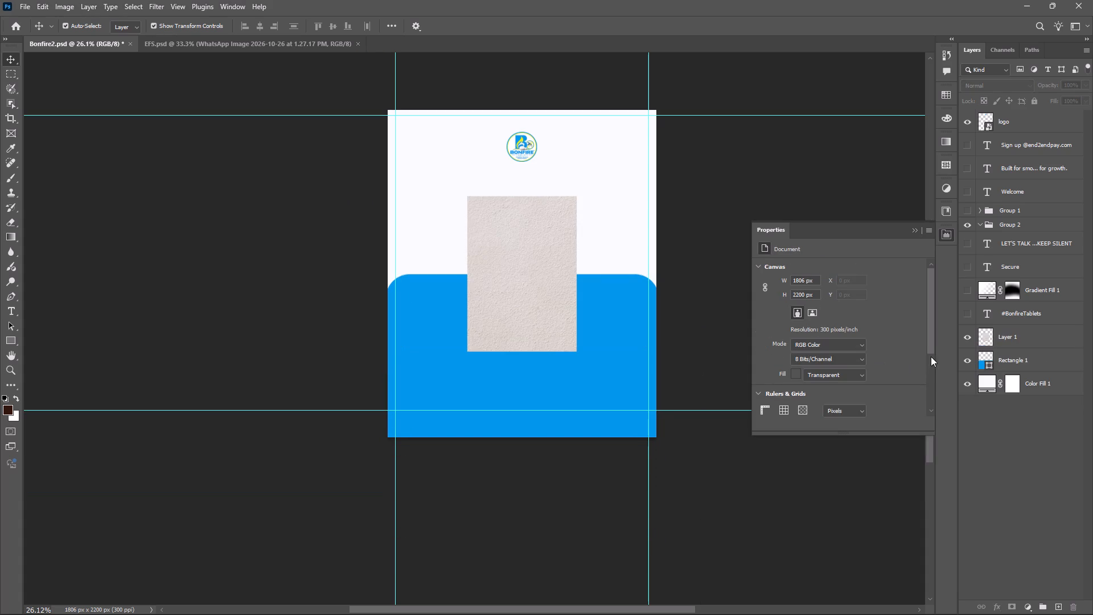
# Rotate the plaster texture 90°, enlarge it to about 179%, and move it down to cover the blue rectangle.
pyautogui.click(1013, 339)
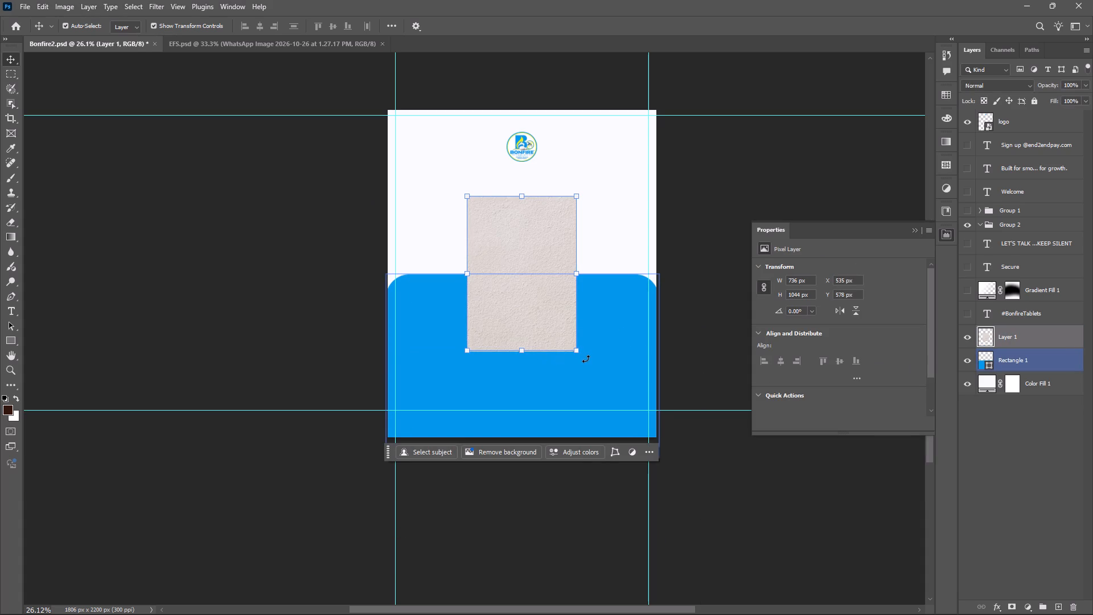
pyautogui.moveTo(586, 359); pyautogui.dragTo(435, 351)
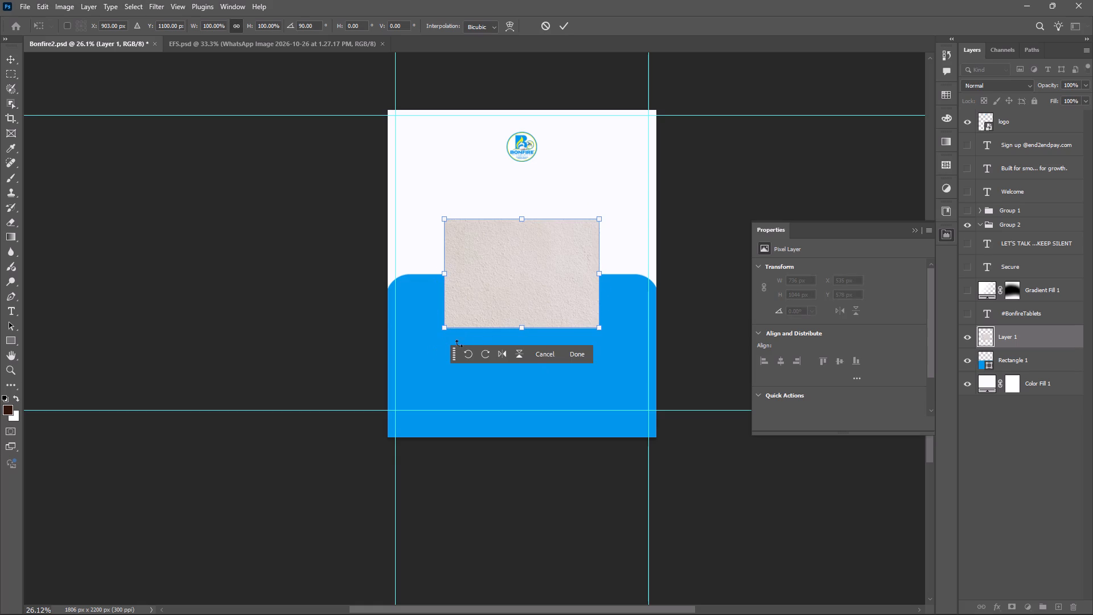
pyautogui.keyDown('alt'); pyautogui.moveTo(525, 331); pyautogui.dragTo(524, 371); pyautogui.keyUp('alt')
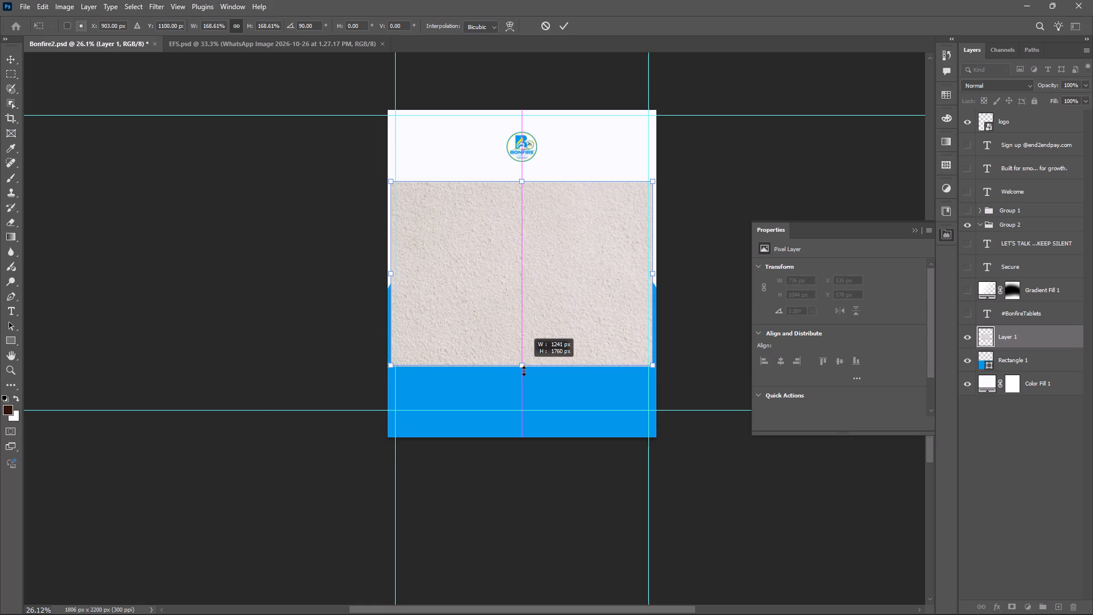
pyautogui.keyDown('alt'); pyautogui.moveTo(524, 371); pyautogui.dragTo(523, 374); pyautogui.keyUp('alt')
pyautogui.keyDown('shift'); pyautogui.moveTo(520, 286); pyautogui.dragTo(520, 303); pyautogui.keyUp('shift')
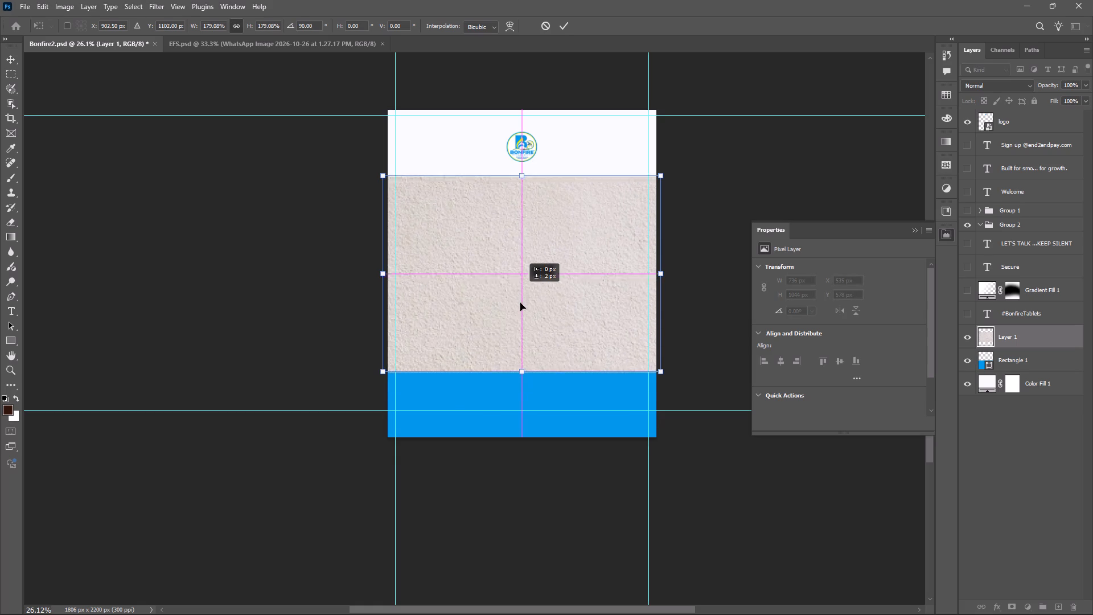
pyautogui.keyDown('shift'); pyautogui.moveTo(520, 303); pyautogui.dragTo(519, 358); pyautogui.keyUp('shift')
# Clip the plaster texture to the blue rectangle and blend it using Multiply at 25% opacity.
pyautogui.keyDown('alt'); pyautogui.click(1037, 349); pyautogui.keyUp('alt')
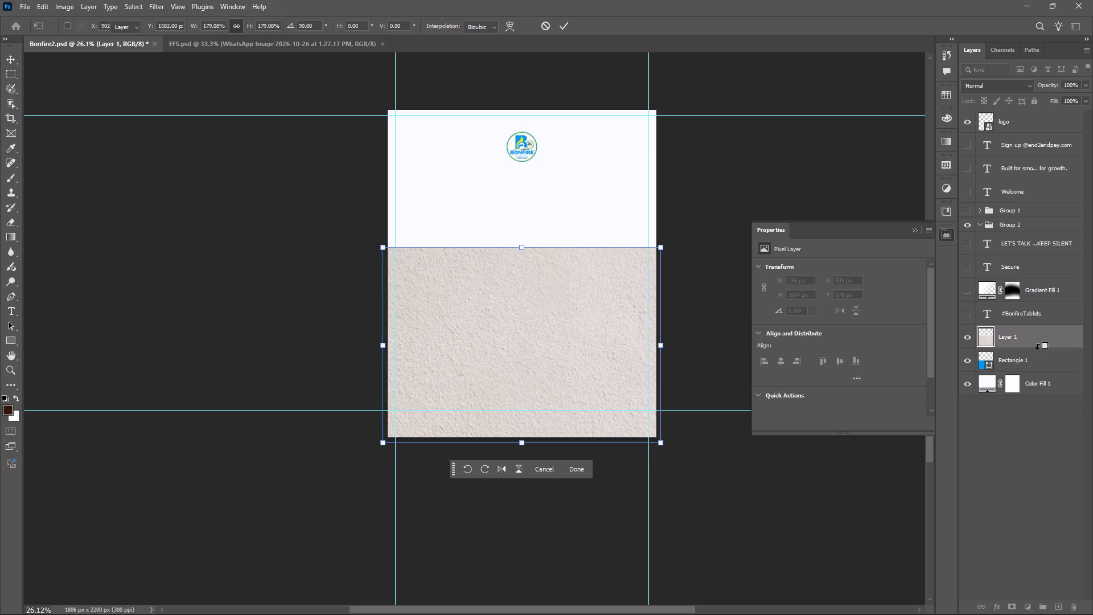
pyautogui.click(1017, 86)
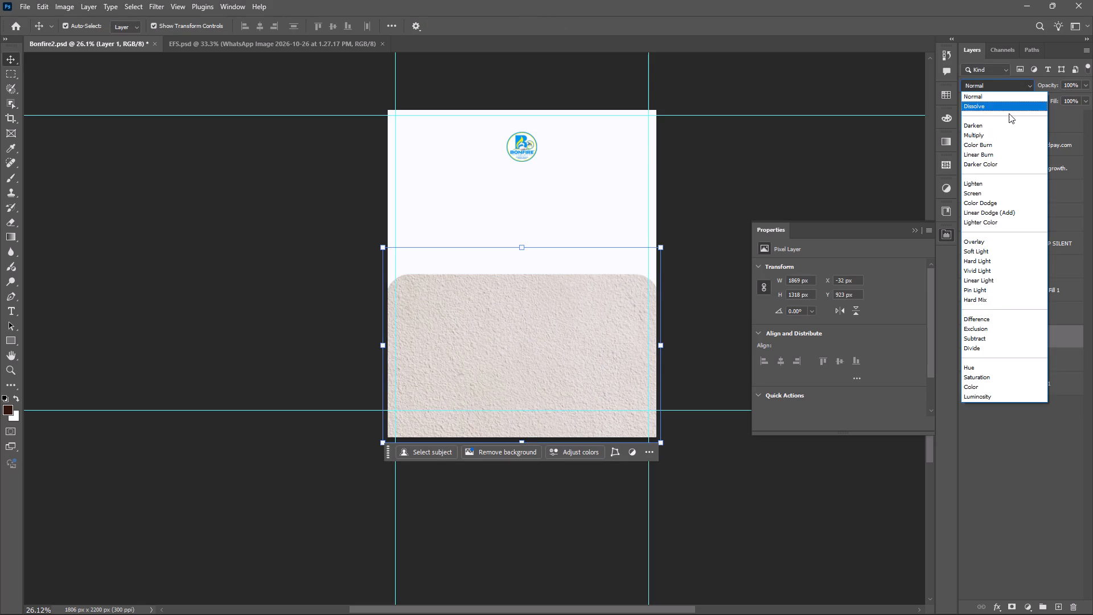
pyautogui.click(988, 134)
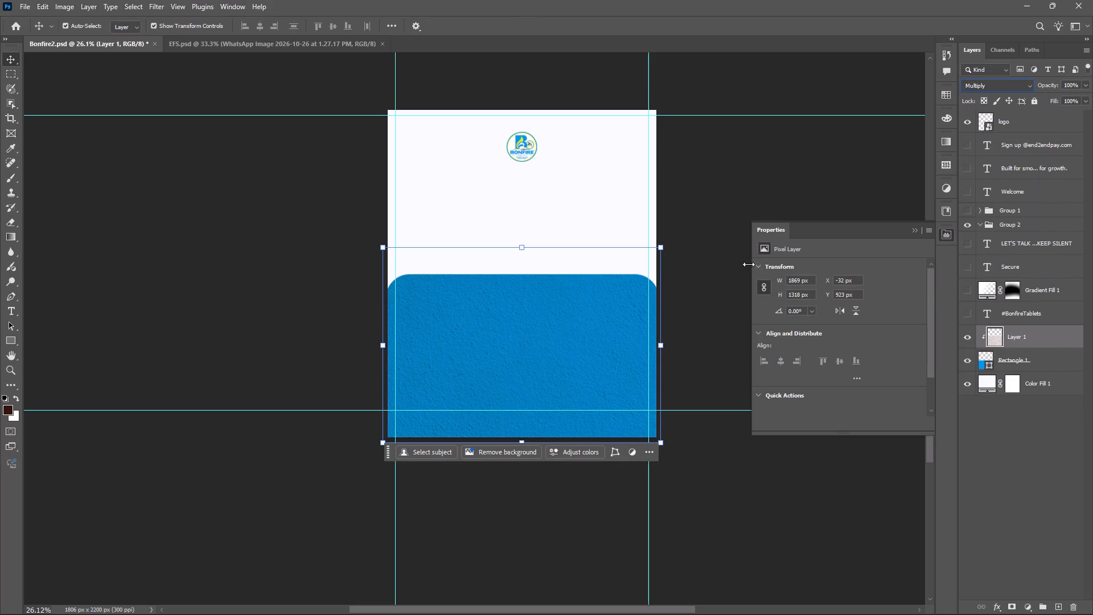
pyautogui.click(1084, 85)
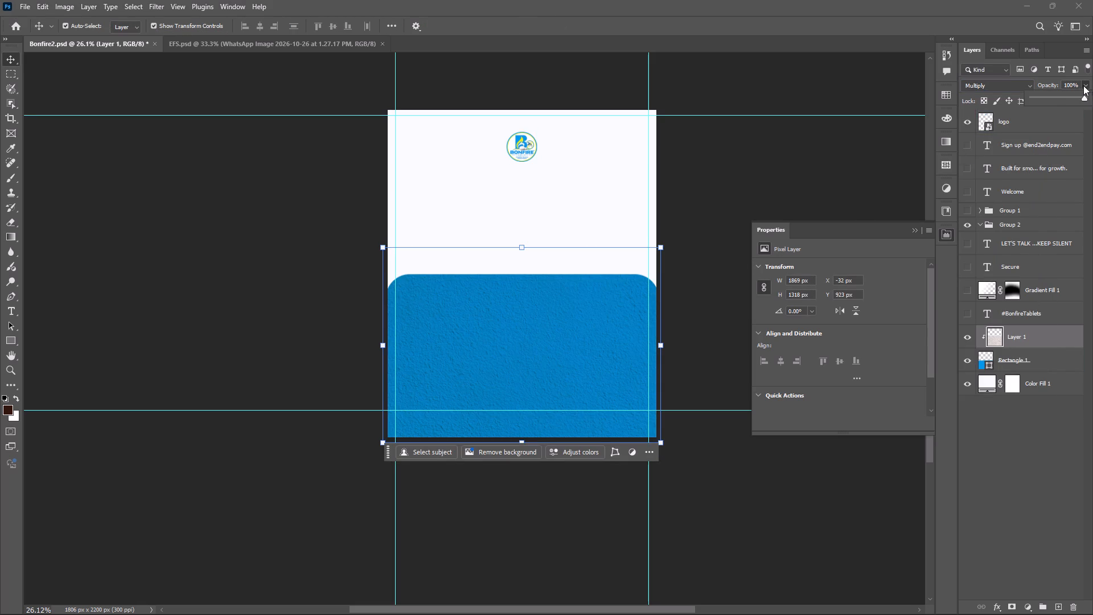
pyautogui.moveTo(1068, 97); pyautogui.dragTo(1048, 104)
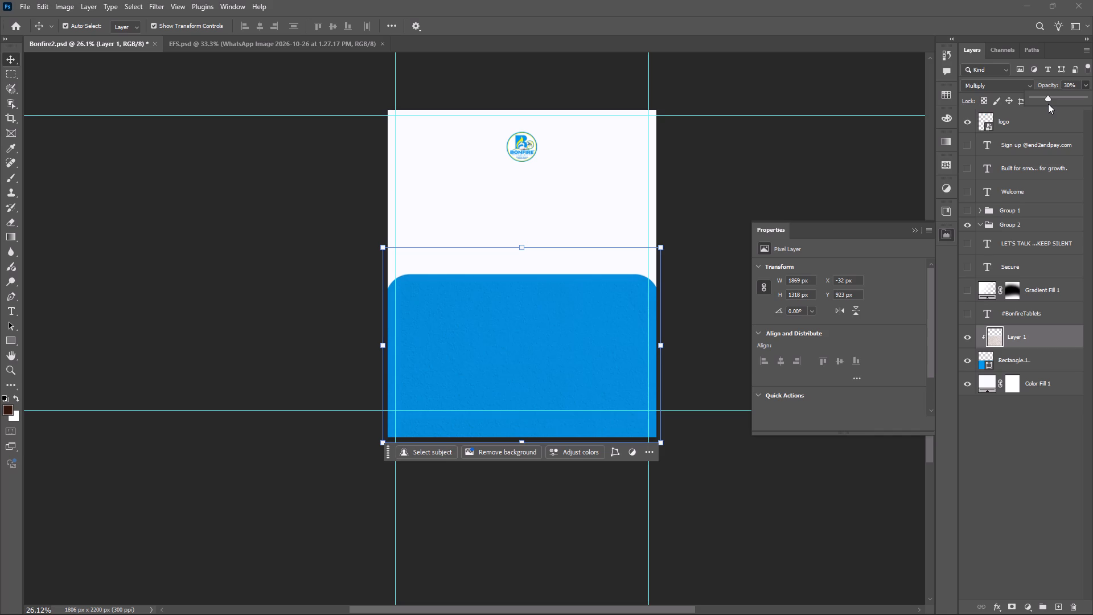
pyautogui.moveTo(1048, 104); pyautogui.dragTo(1045, 104)
pyautogui.click(248, 356)
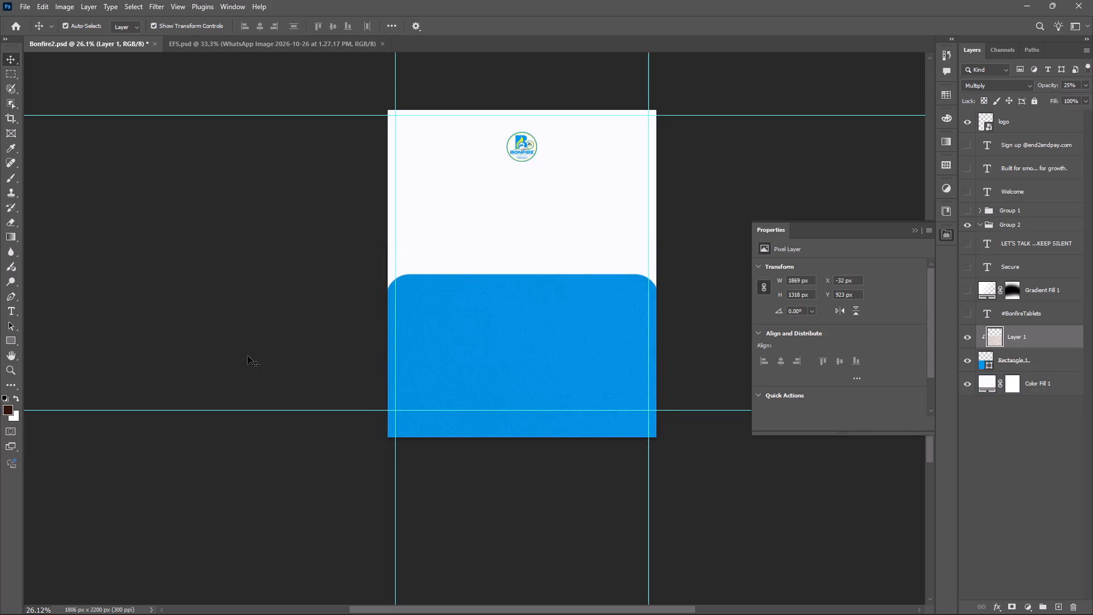
# Switch to Pinterest, search for "malaria", open the close-up mosquito-on-skin photo pin and copy its image.
pyautogui.hotkey('alt', 'Tab')
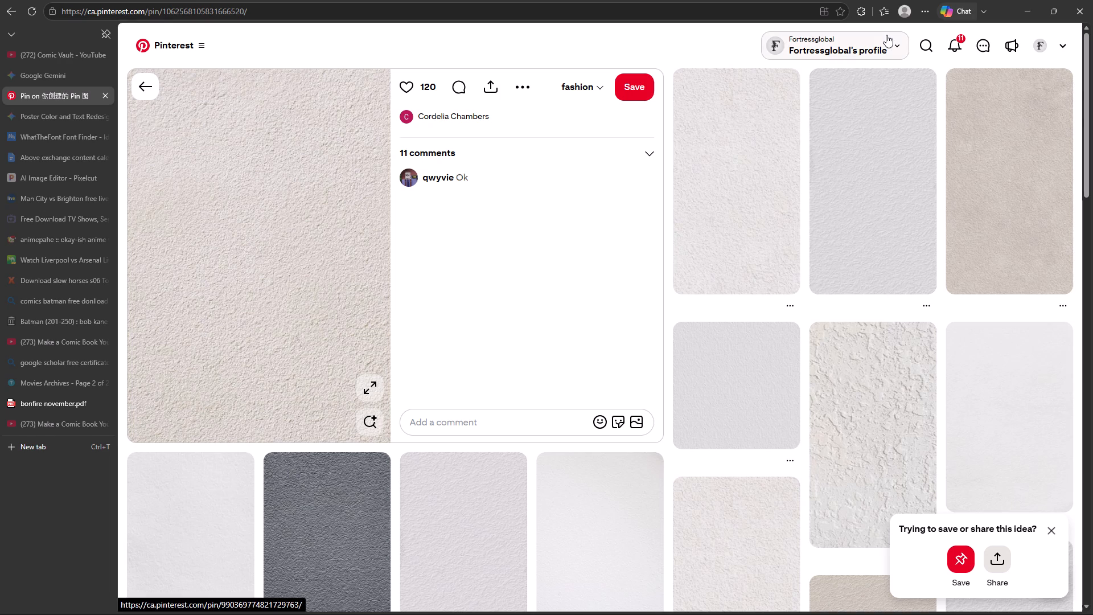
pyautogui.click(923, 48)
pyautogui.write('malar')
pyautogui.write('ia')
pyautogui.press('Return')
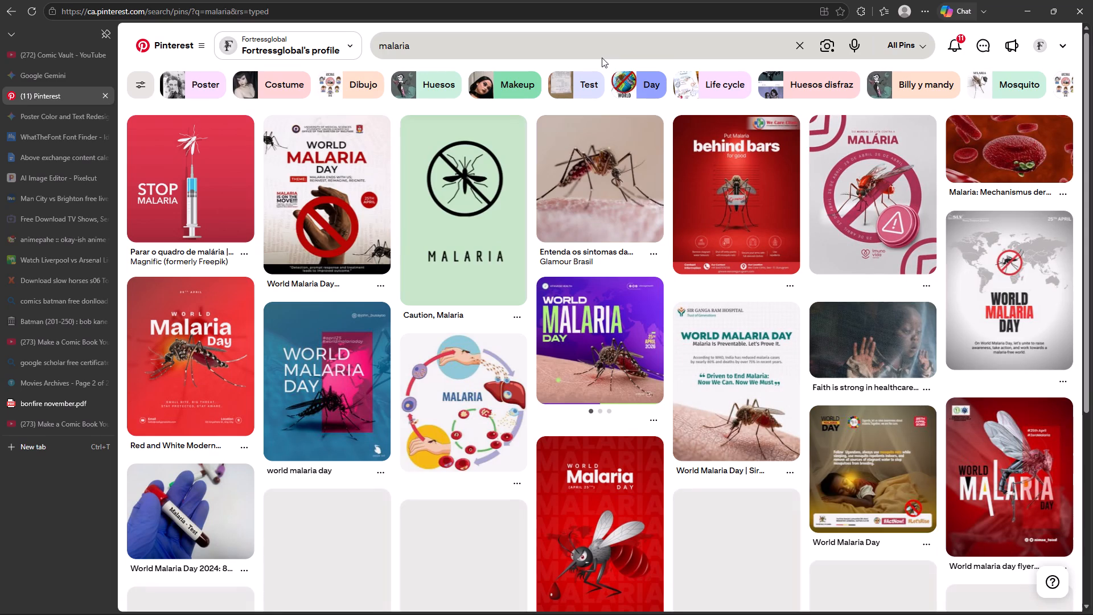
pyautogui.click(580, 192)
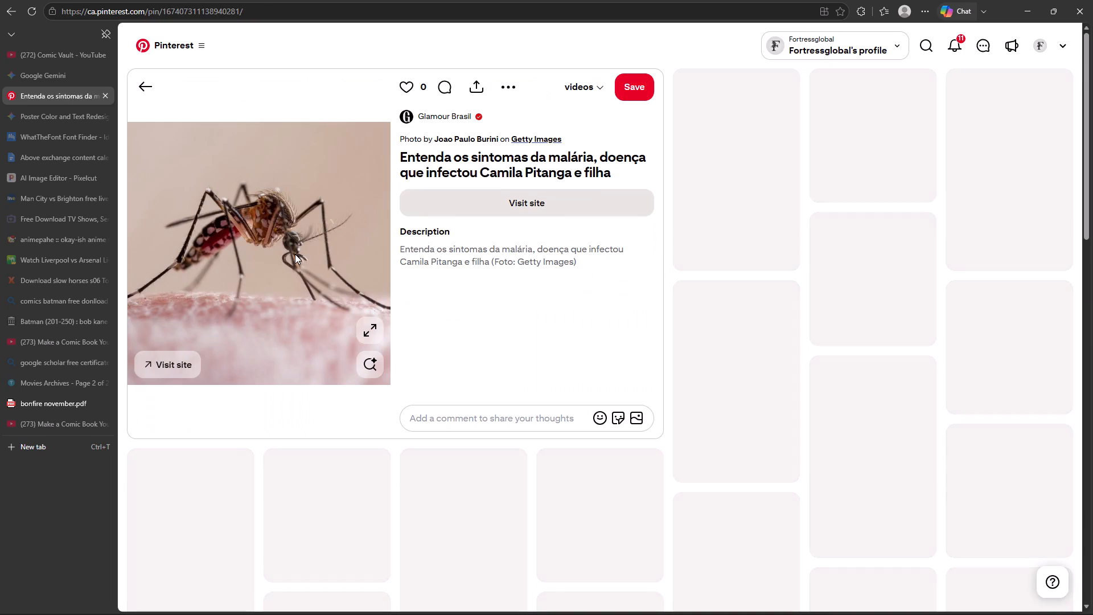
pyautogui.rightClick(295, 254)
pyautogui.click(347, 303)
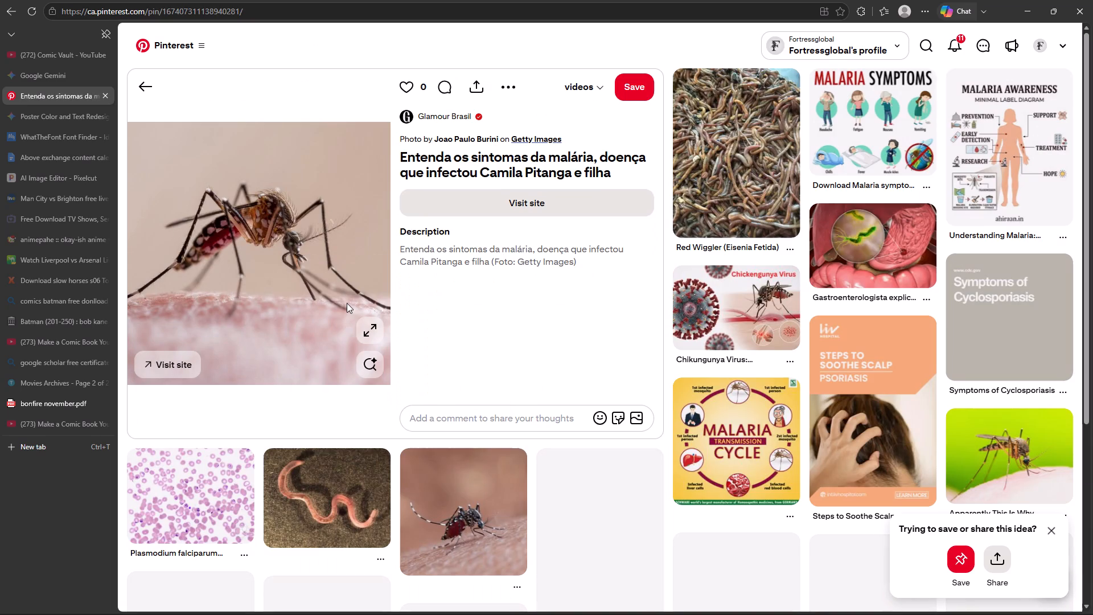
# Return to Bonfire2.psd in Photoshop and paste the mosquito photo directly above Color Fill 1, beneath the blue rectangle.
pyautogui.hotkey('alt', 'Tab')
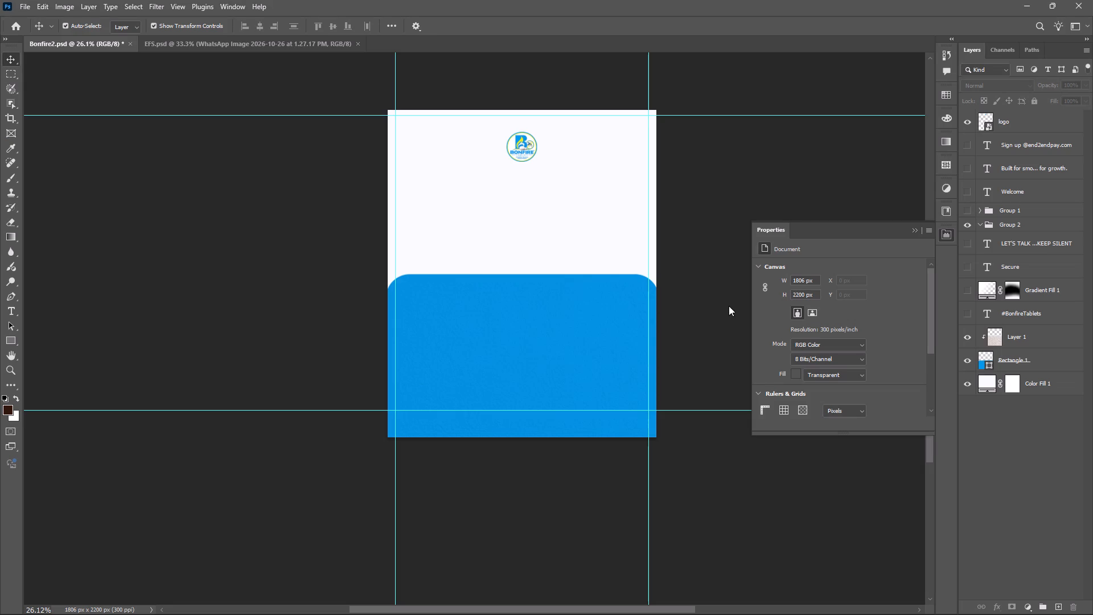
pyautogui.click(1029, 382)
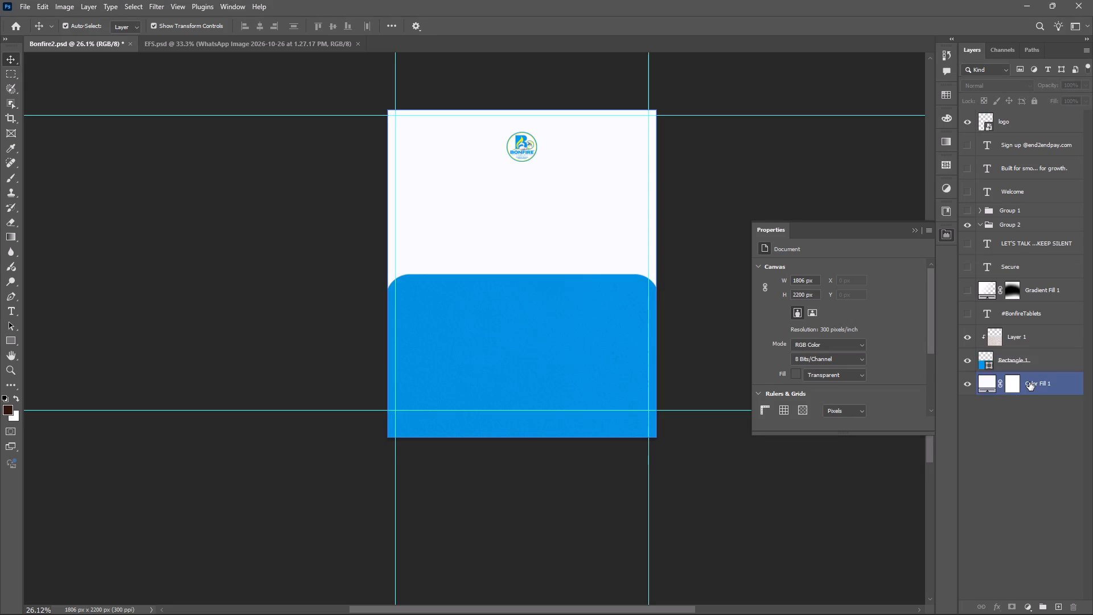
pyautogui.hotkey('ctrl', 'v')
pyautogui.keyDown('ctrl'); pyautogui.click(1029, 382); pyautogui.keyUp('ctrl')
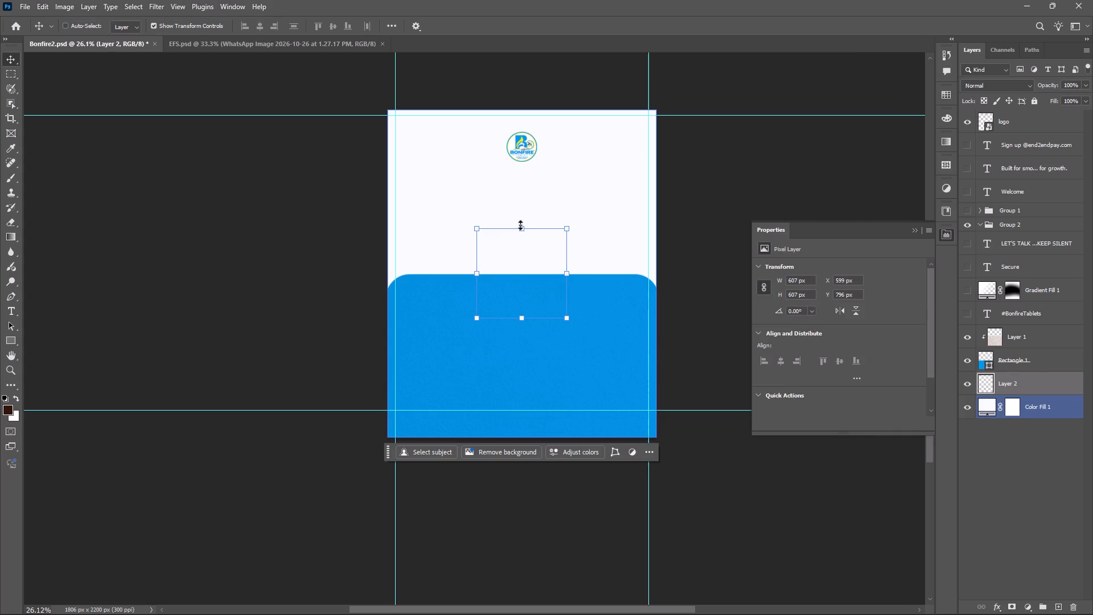
# Enlarge the mosquito photo to about 301% to span the canvas width and move it down so the mosquito stands just above the blue panel.
pyautogui.moveTo(520, 225); pyautogui.dragTo(512, 158)
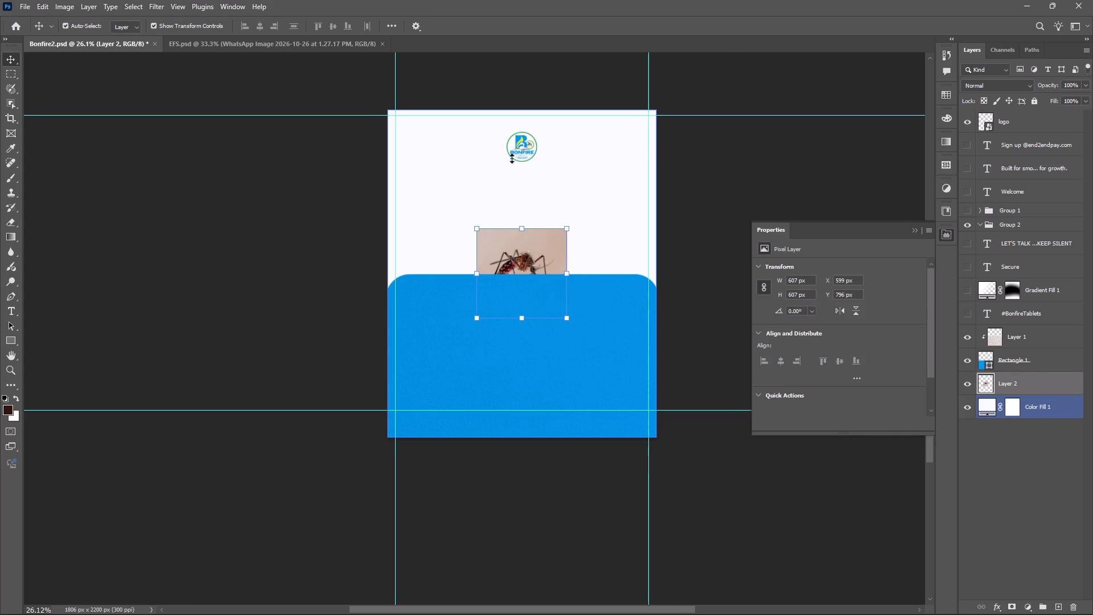
pyautogui.moveTo(512, 158); pyautogui.dragTo(508, 80)
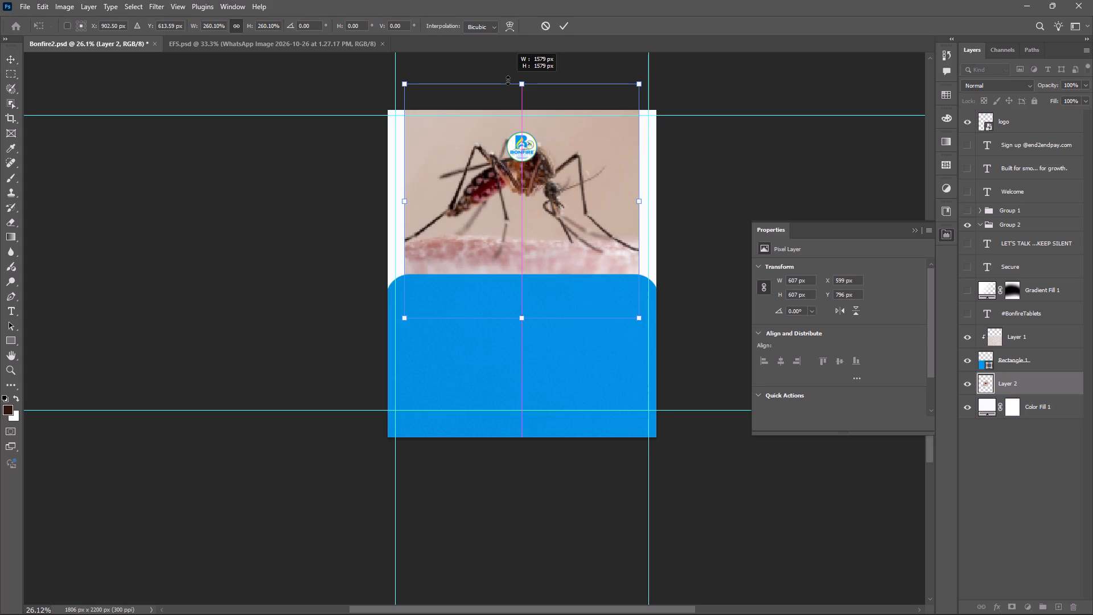
pyautogui.moveTo(508, 80); pyautogui.dragTo(506, 52)
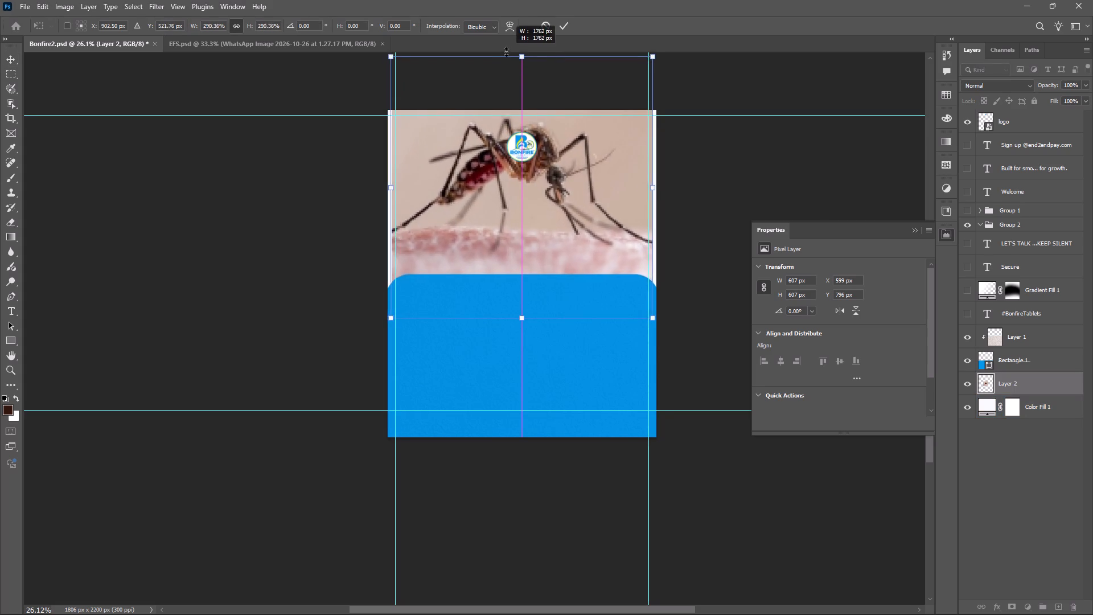
pyautogui.moveTo(506, 52); pyautogui.dragTo(507, 58)
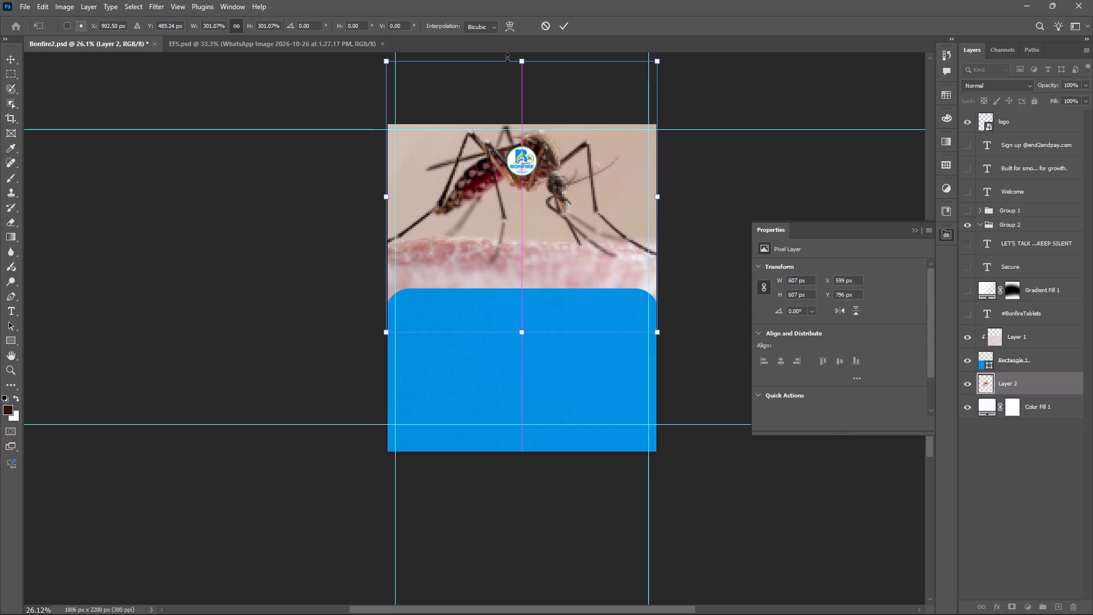
pyautogui.keyDown('shift'); pyautogui.moveTo(531, 216); pyautogui.dragTo(534, 236); pyautogui.keyUp('shift')
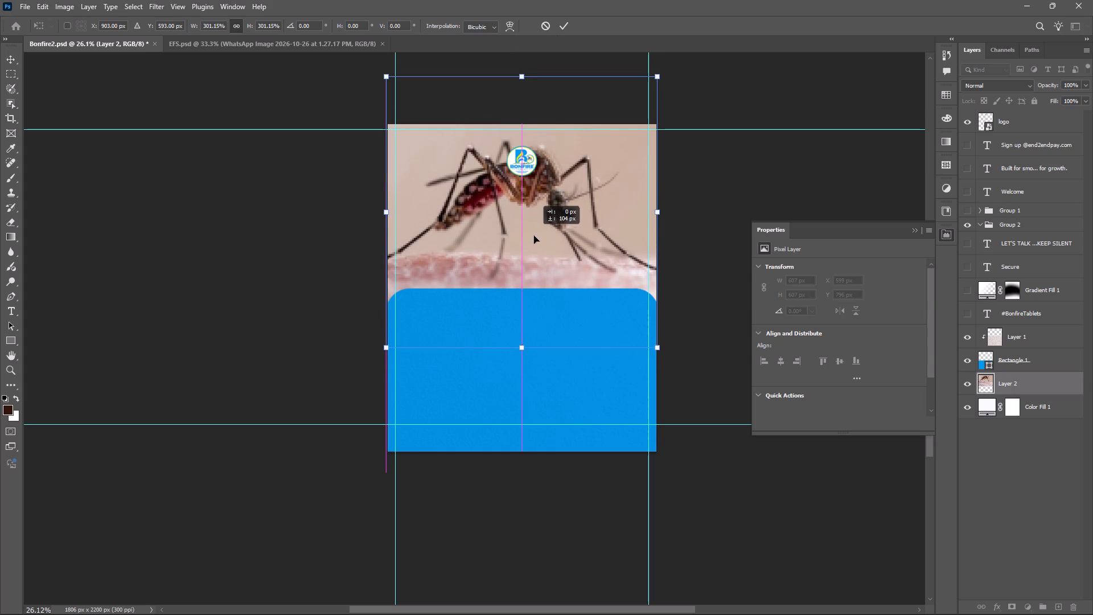
pyautogui.keyDown('shift'); pyautogui.moveTo(534, 236); pyautogui.dragTo(533, 255); pyautogui.keyUp('shift')
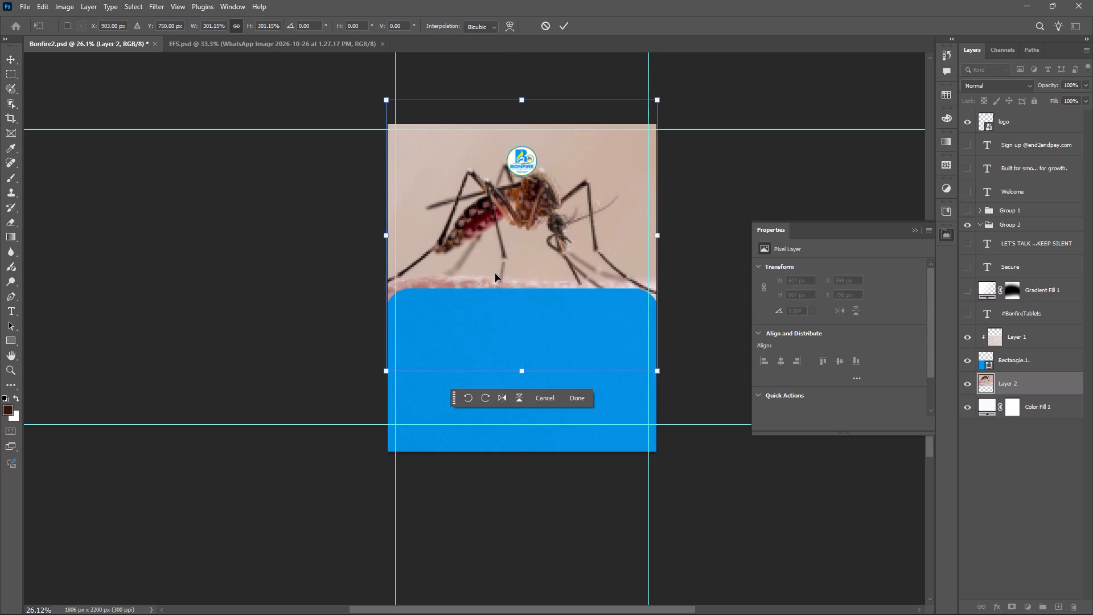
pyautogui.click(149, 393)
pyautogui.click(114, 375)
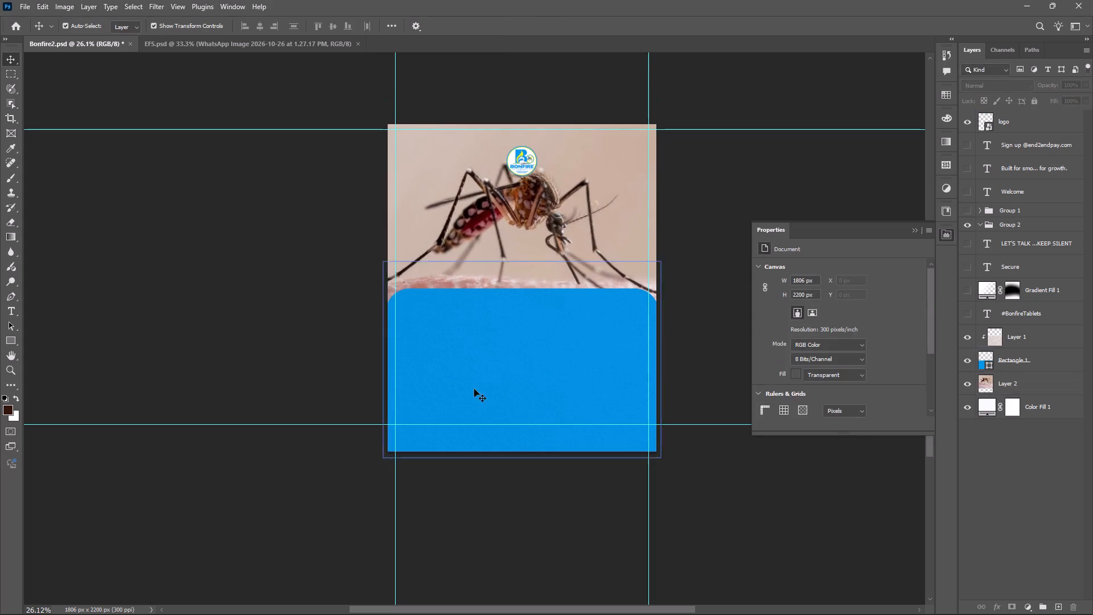
# Add a 13 px outside stroke to Rectangle 1 in the logo's yellow, fdef04.
pyautogui.click(519, 386)
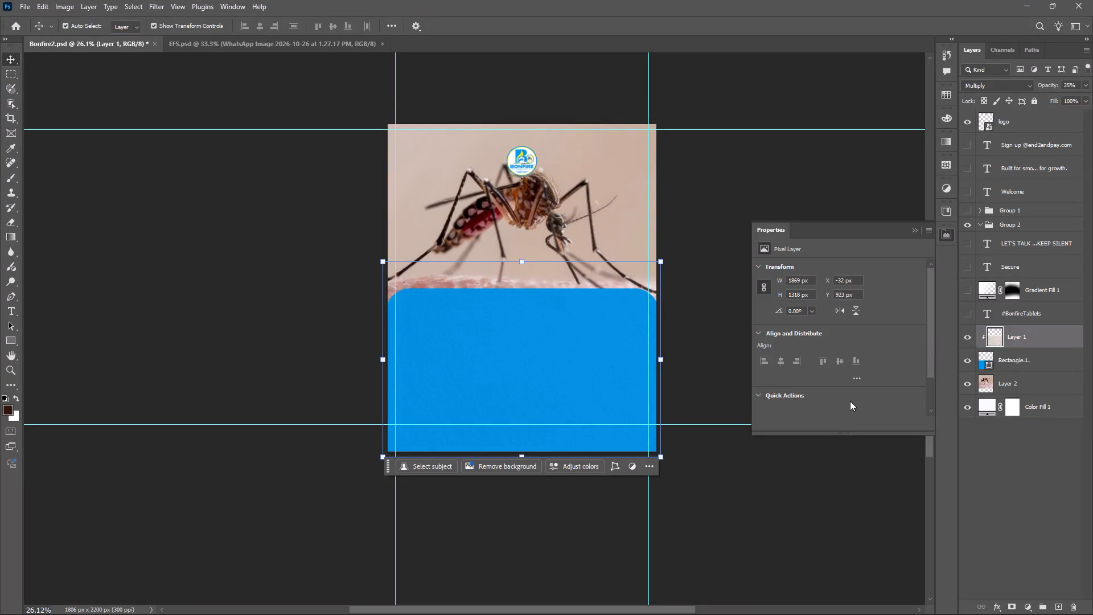
pyautogui.click(1018, 363)
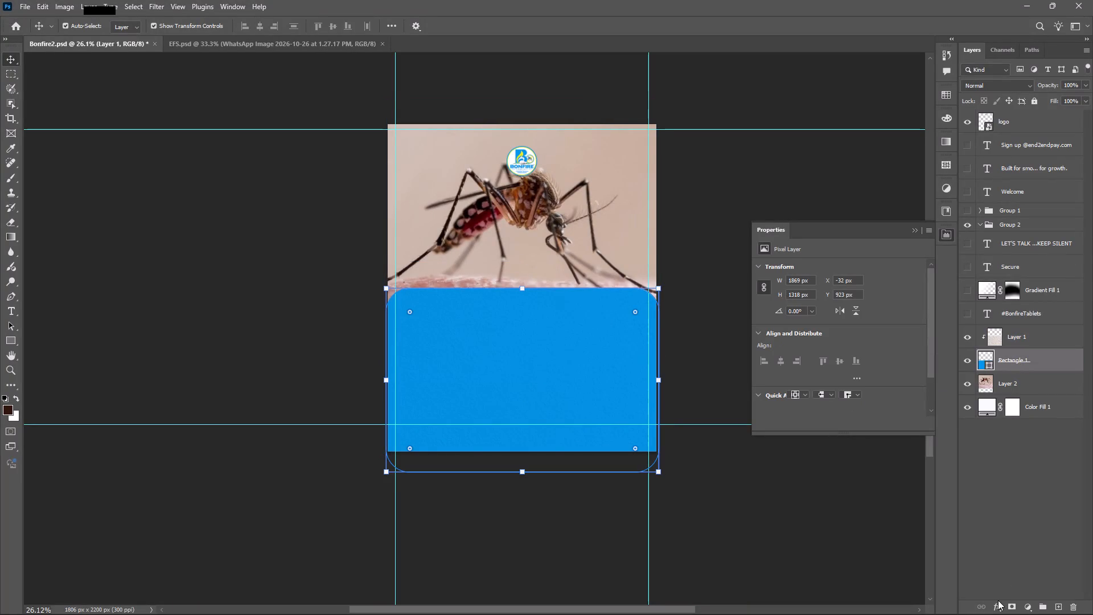
pyautogui.click(996, 606)
pyautogui.keyDown('alt'); pyautogui.scroll(4, 541, 245); pyautogui.keyUp('alt')
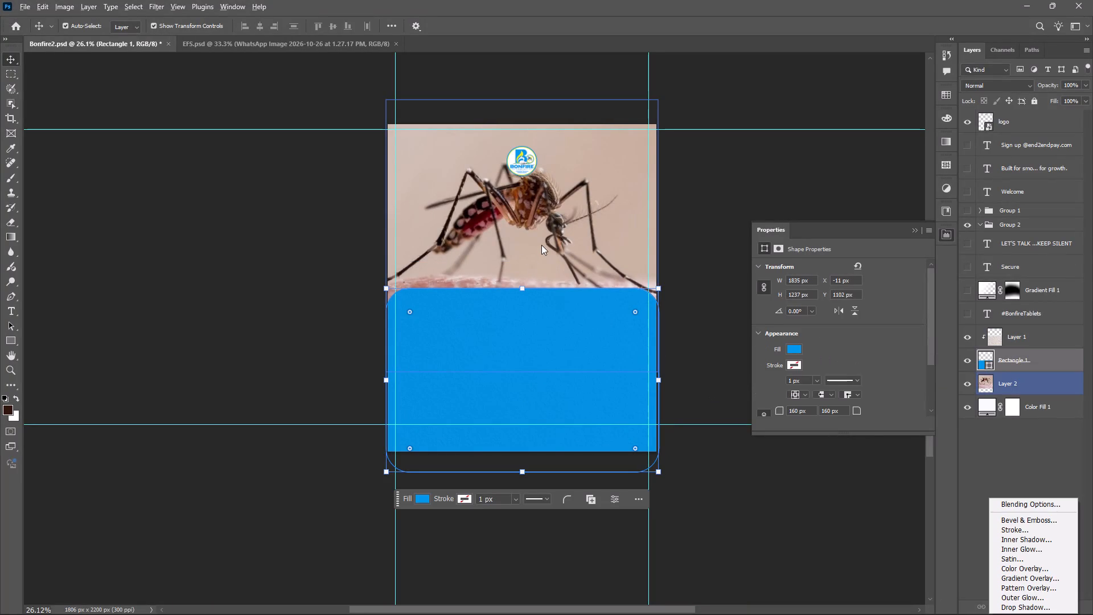
pyautogui.keyDown('alt'); pyautogui.scroll(5, 495, 171); pyautogui.keyUp('alt')
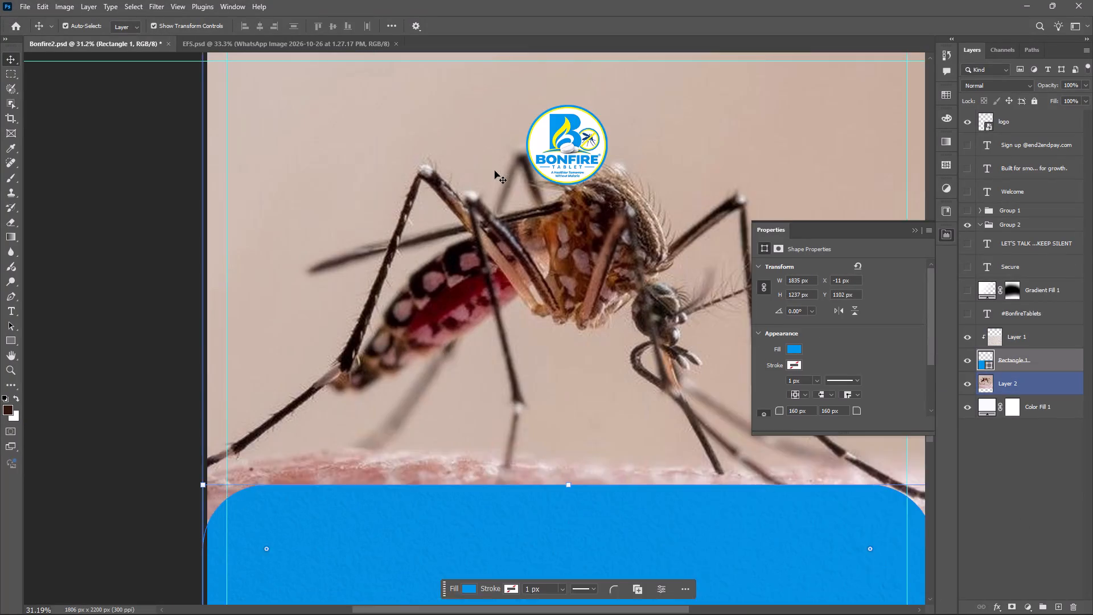
pyautogui.keyDown('alt'); pyautogui.scroll(1, 495, 171); pyautogui.keyUp('alt')
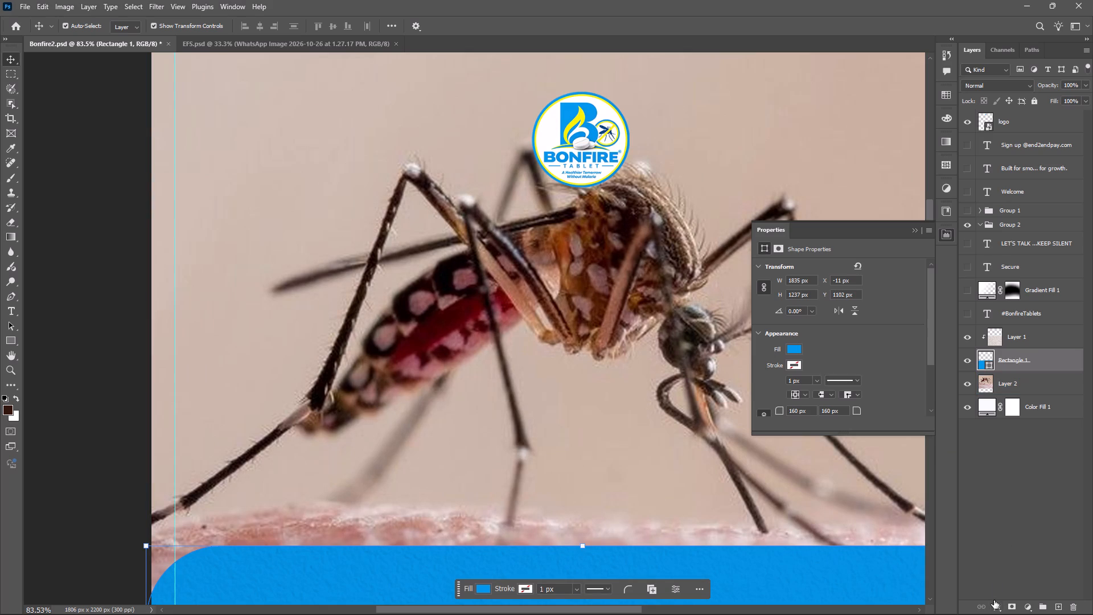
pyautogui.click(995, 603)
pyautogui.click(1014, 521)
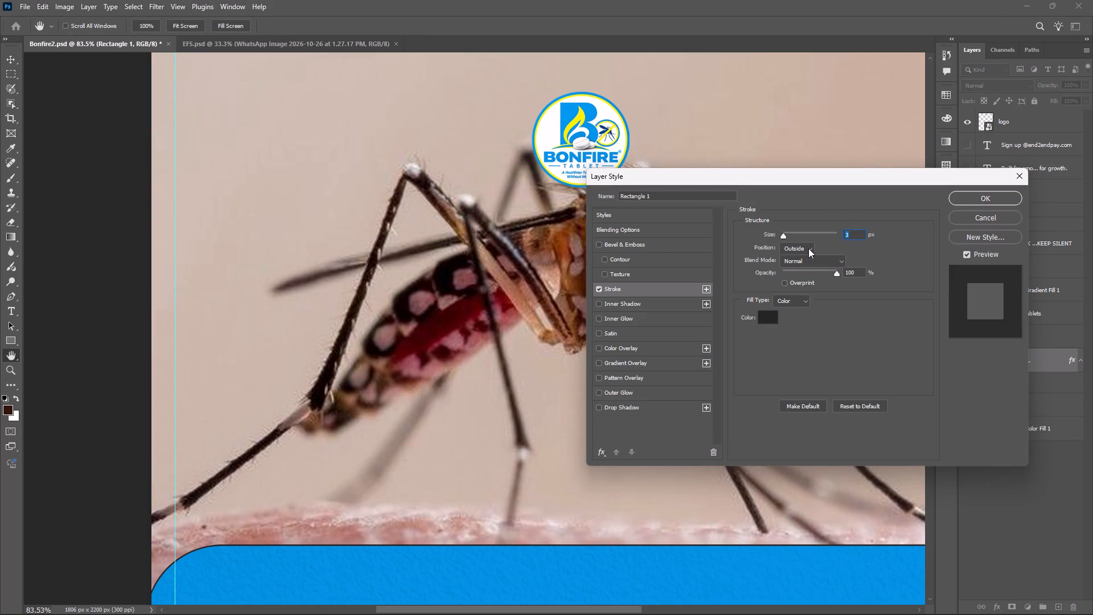
pyautogui.click(767, 317)
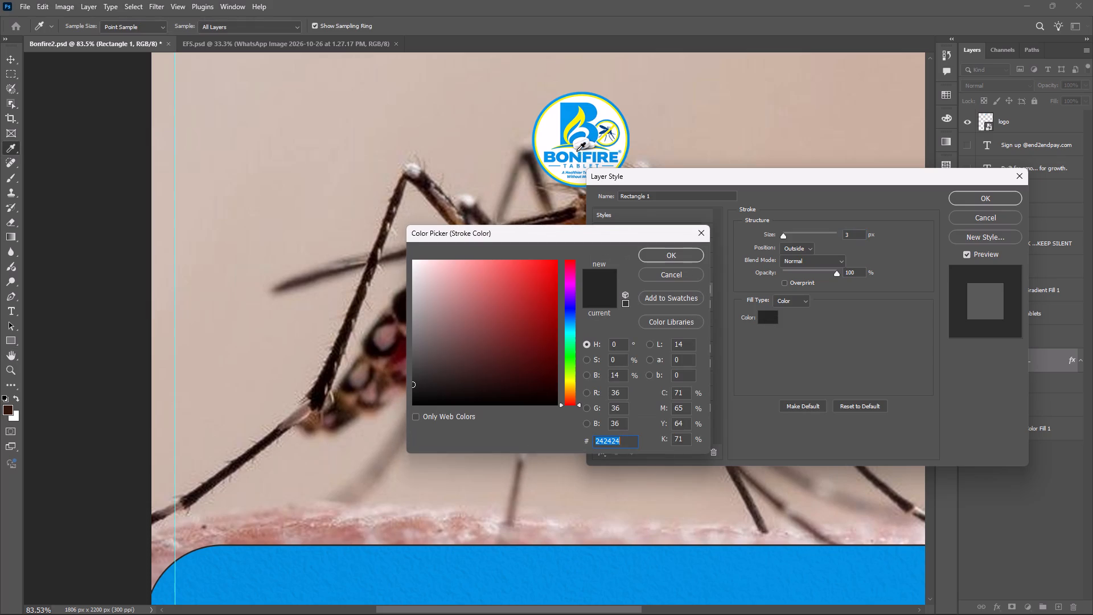
pyautogui.click(580, 118)
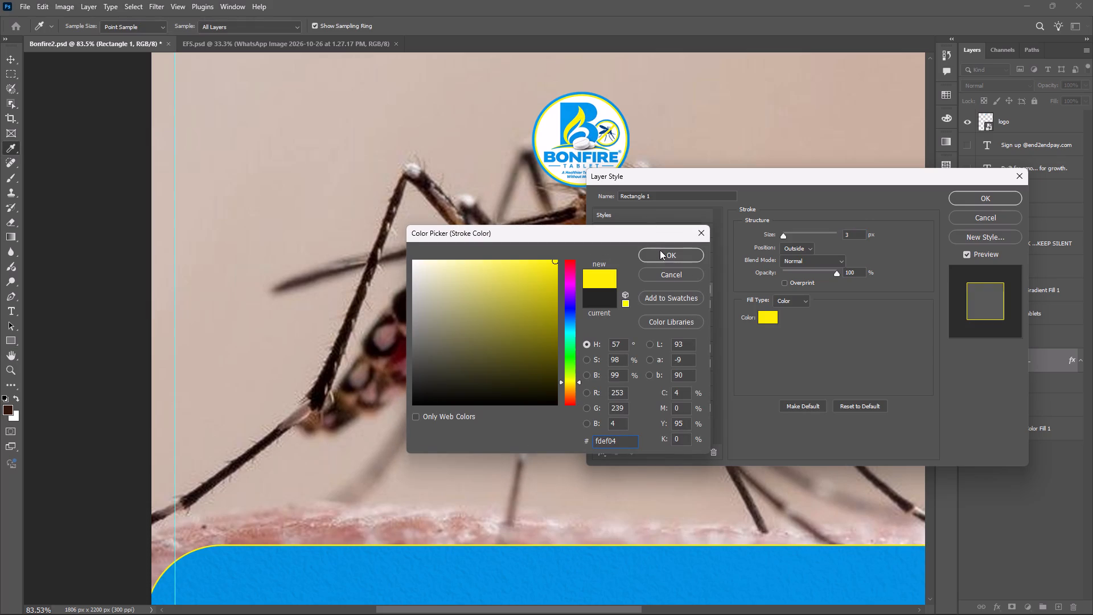
pyautogui.click(654, 251)
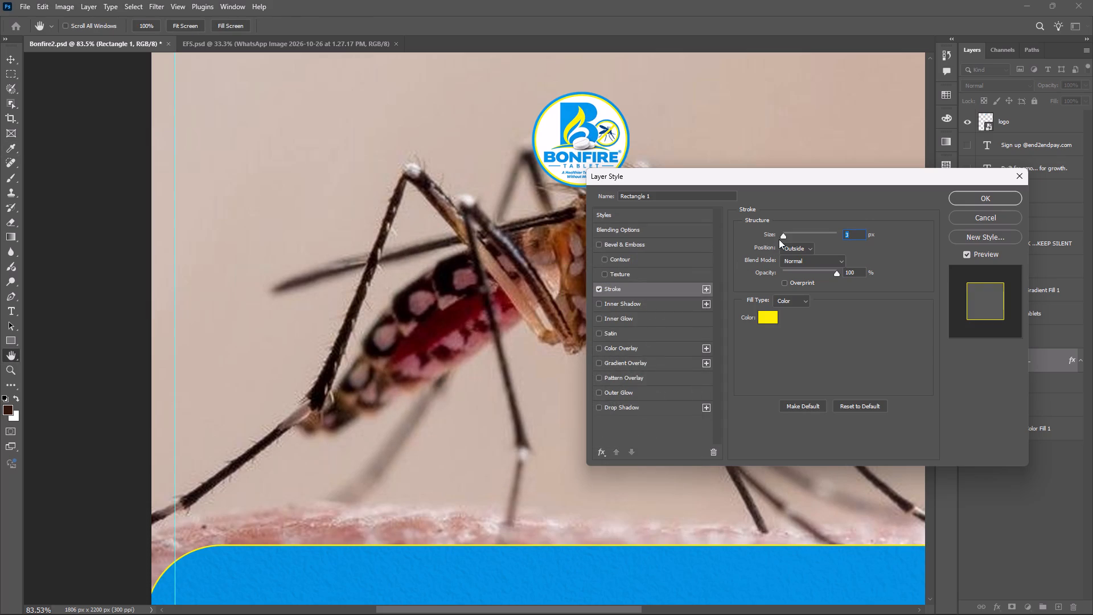
pyautogui.click(785, 236)
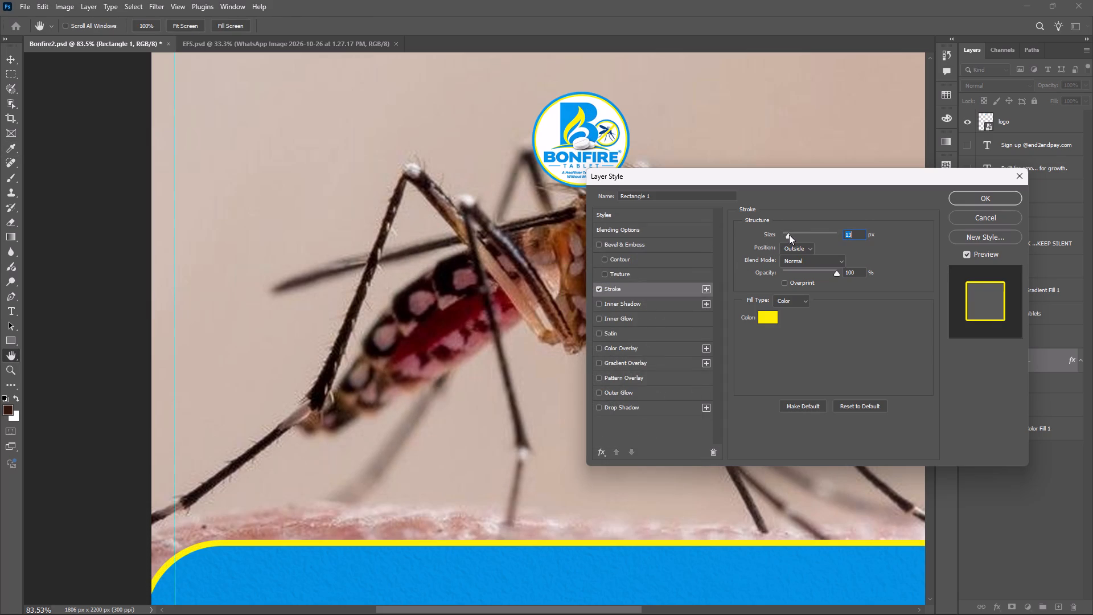
pyautogui.click(979, 196)
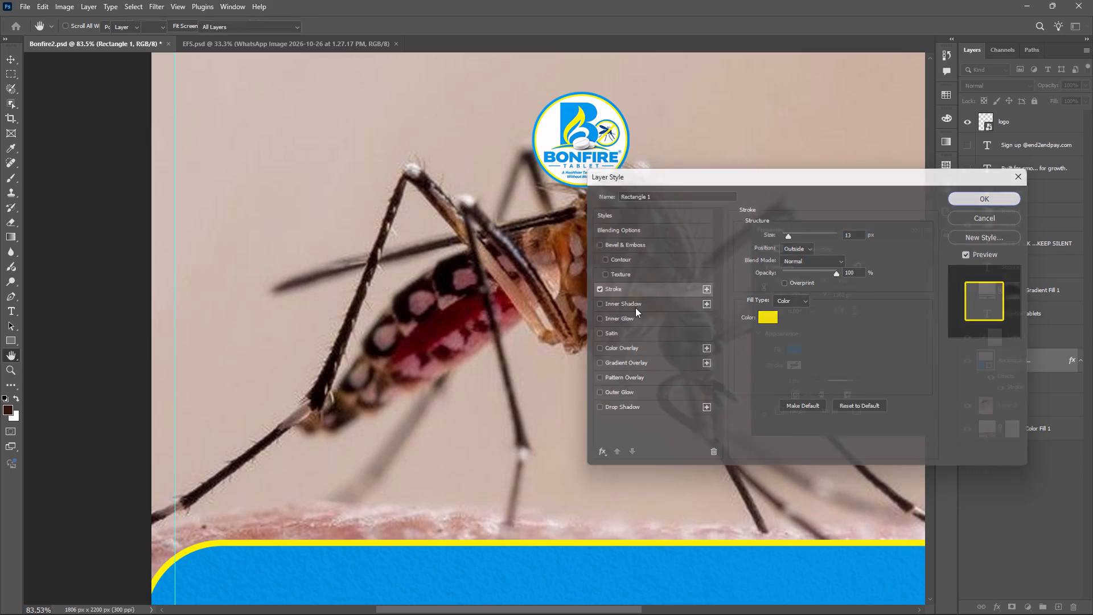
# Show the hidden text layer "Built for smoother transactions. Designed for growth.".
pyautogui.keyDown('alt'); pyautogui.scroll(-2, 635, 307); pyautogui.keyUp('alt')
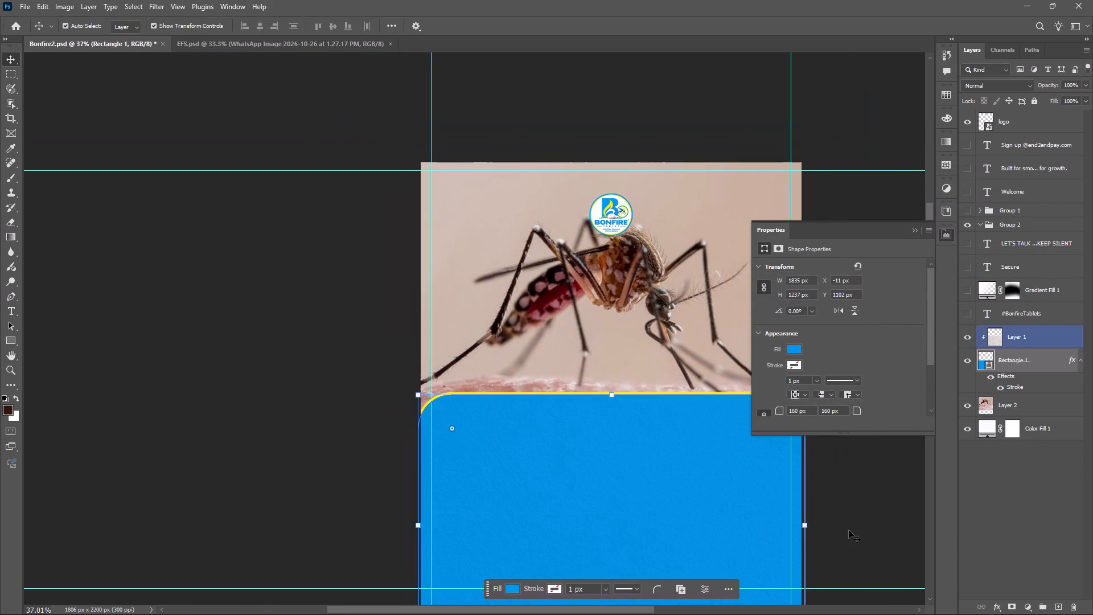
pyautogui.hscroll(-2, 849, 530)
pyautogui.hscroll(6, 849, 530)
pyautogui.scroll(-1, 743, 515)
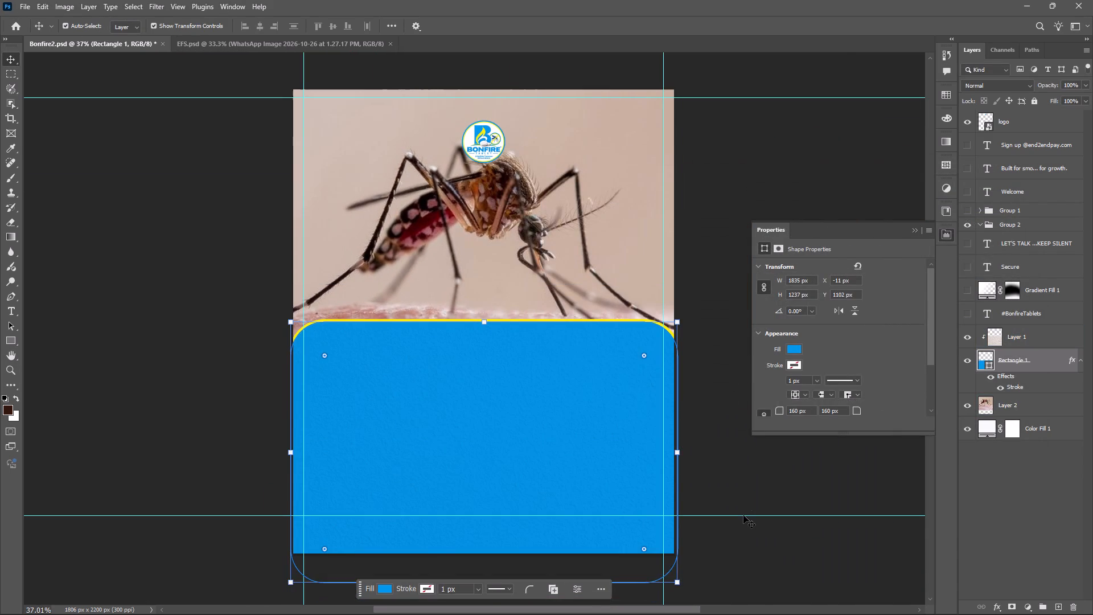
pyautogui.click(722, 466)
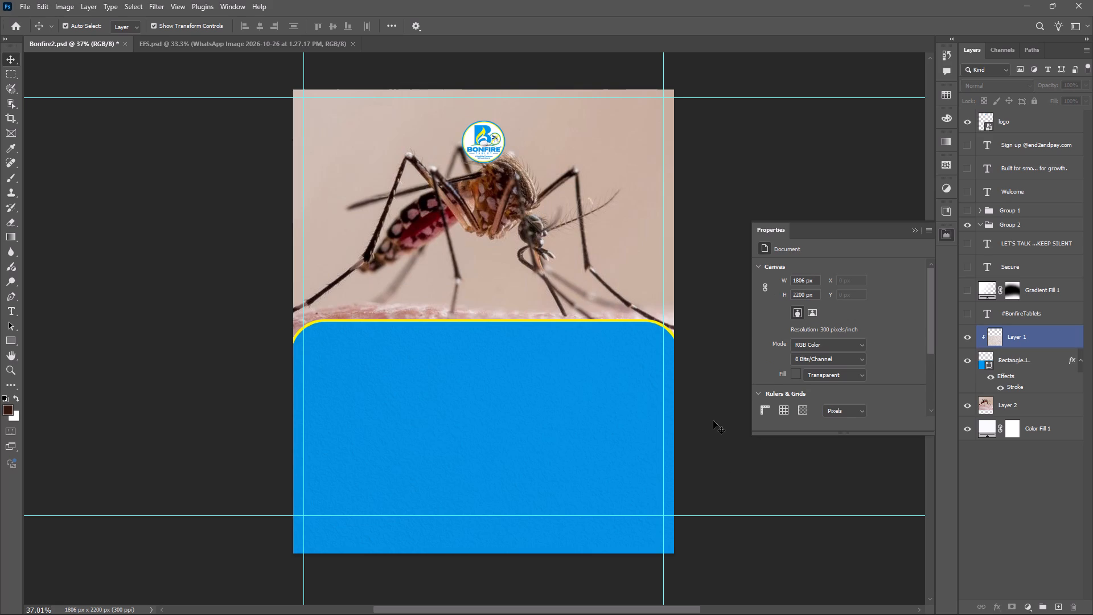
pyautogui.click(964, 170)
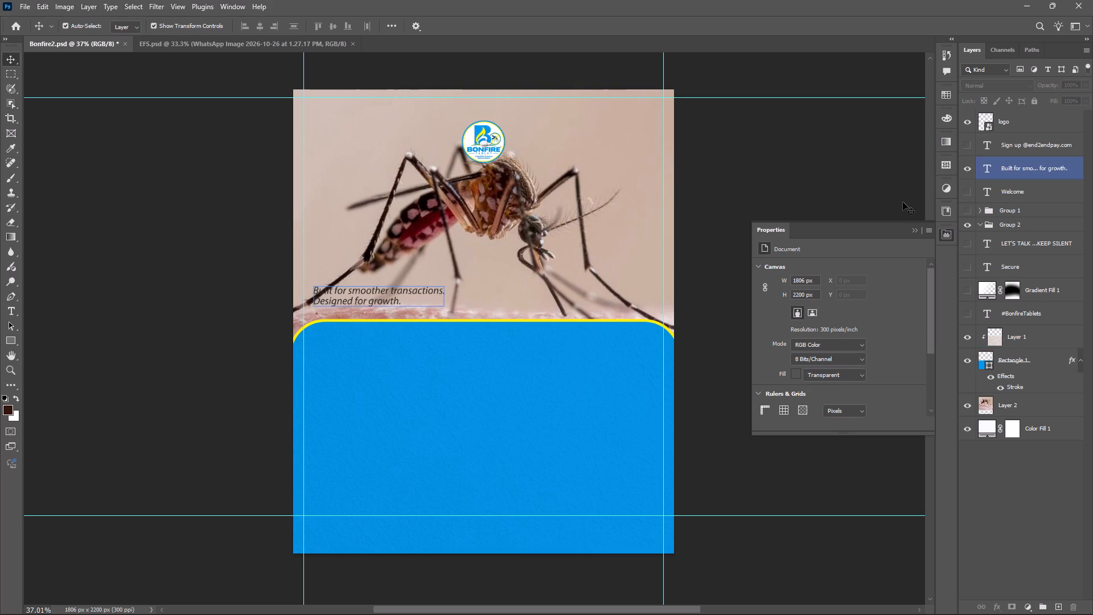
# Move the text "Built for smoother transactions. Designed for growth." down from the photo onto the upper part of the blue panel.
pyautogui.click(402, 294)
pyautogui.moveTo(377, 298); pyautogui.dragTo(476, 386)
# Consult the slide 1 write-up in bonfire november.pdf and replace the panel text in Photoshop with "5 Common Myths About Malaria".
pyautogui.hotkey('alt', 'Tab')
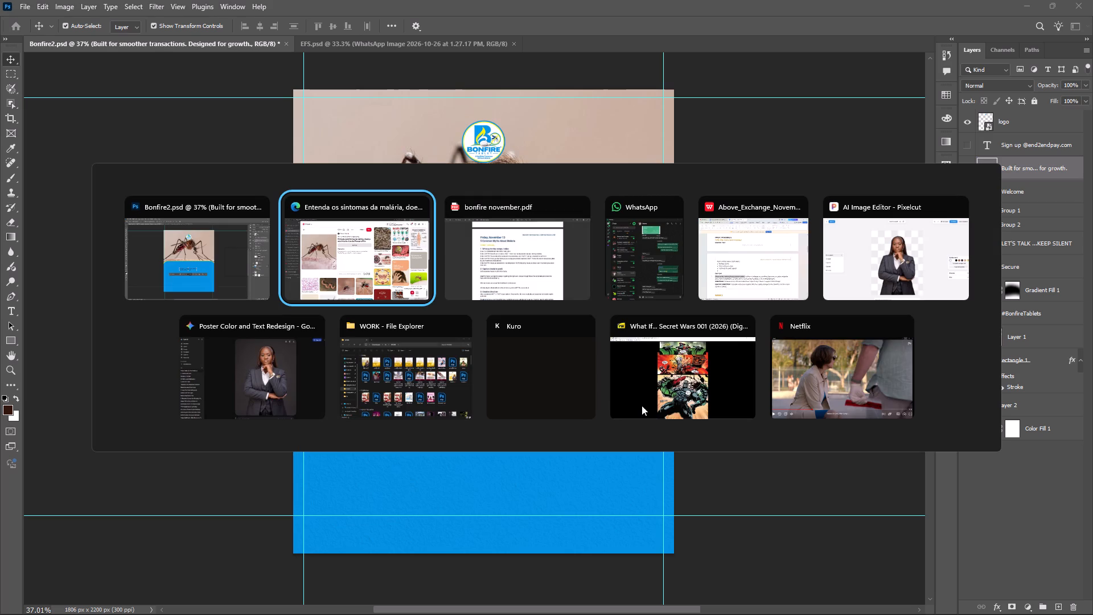
pyautogui.hotkey('alt', 'Tab')
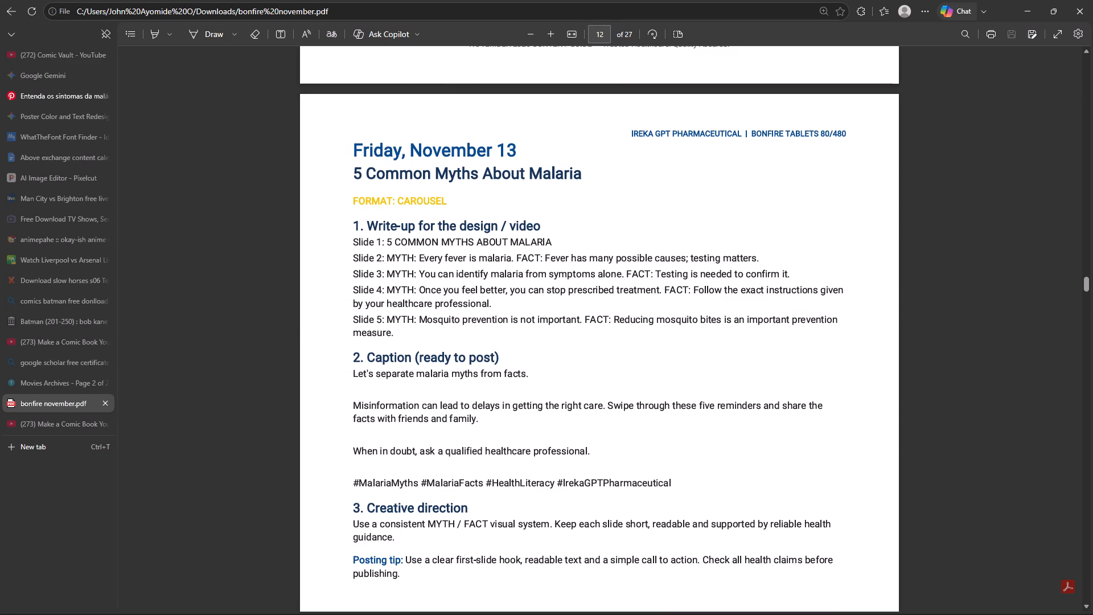
pyautogui.hotkey('alt', 'Tab')
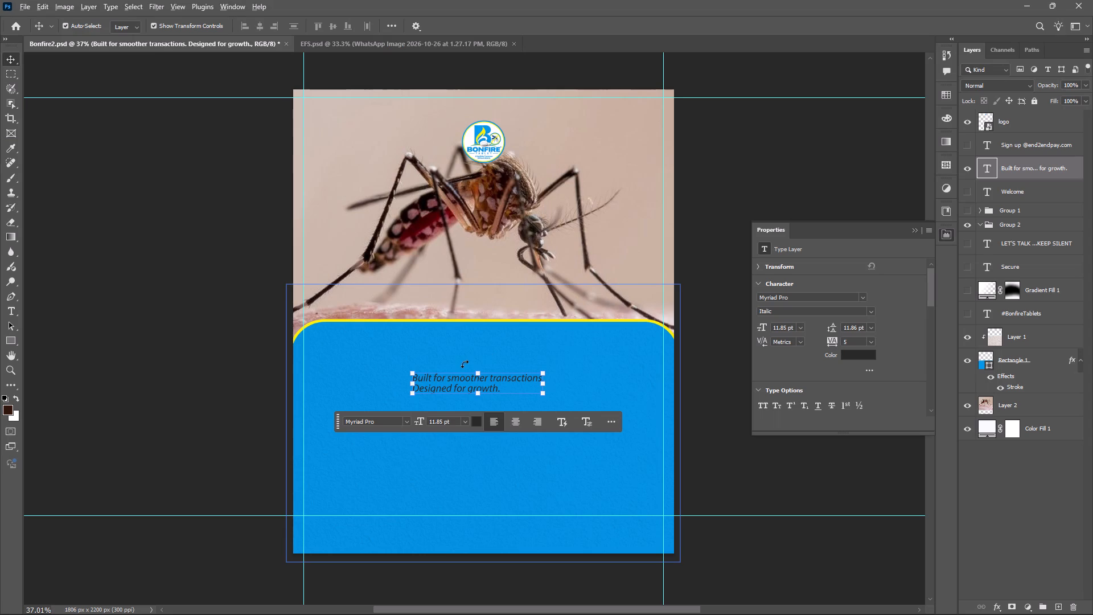
pyautogui.click(435, 383)
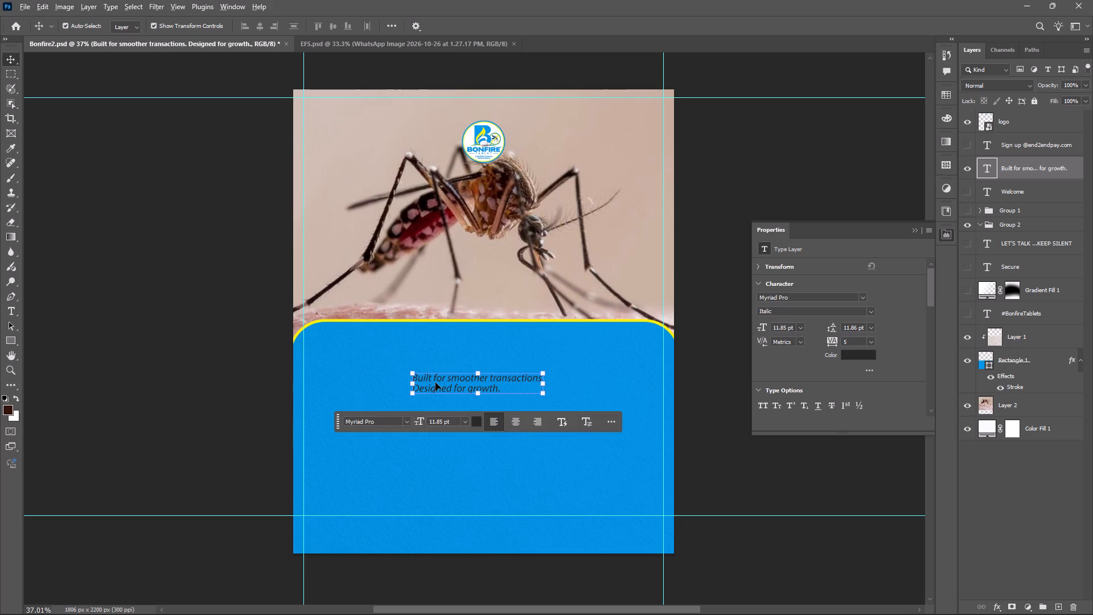
pyautogui.tripleClick(435, 383)
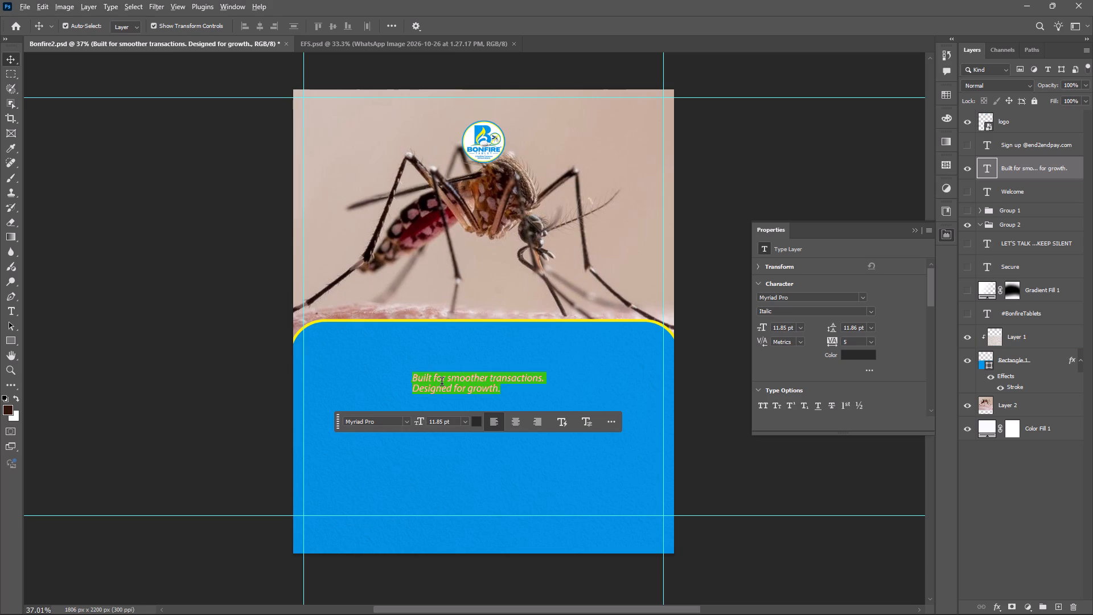
pyautogui.press('5')
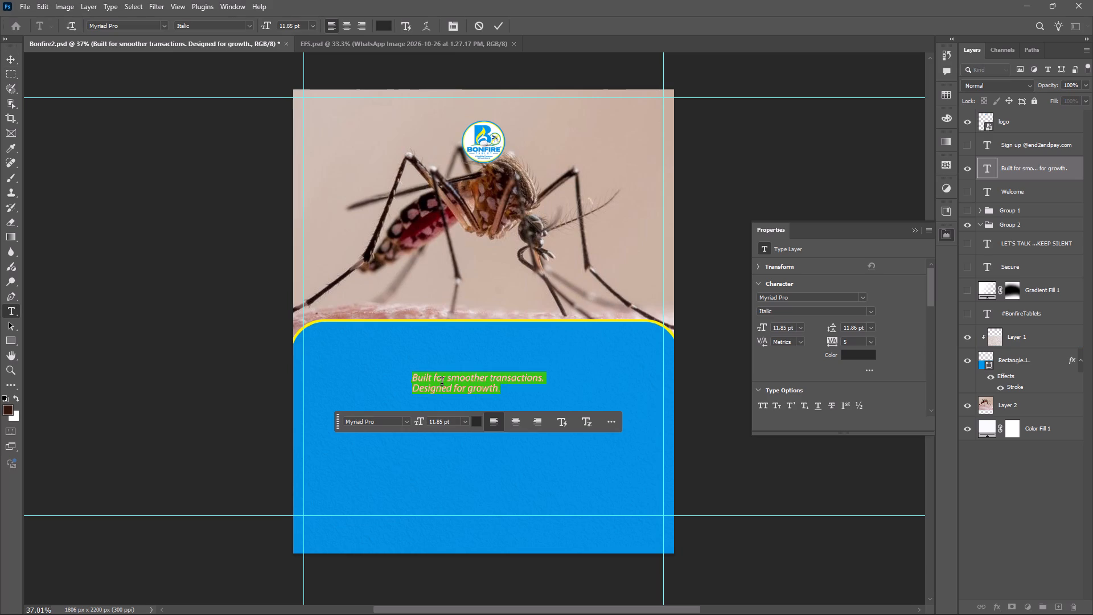
pyautogui.press('space')
pyautogui.write('Common Myths ABo')
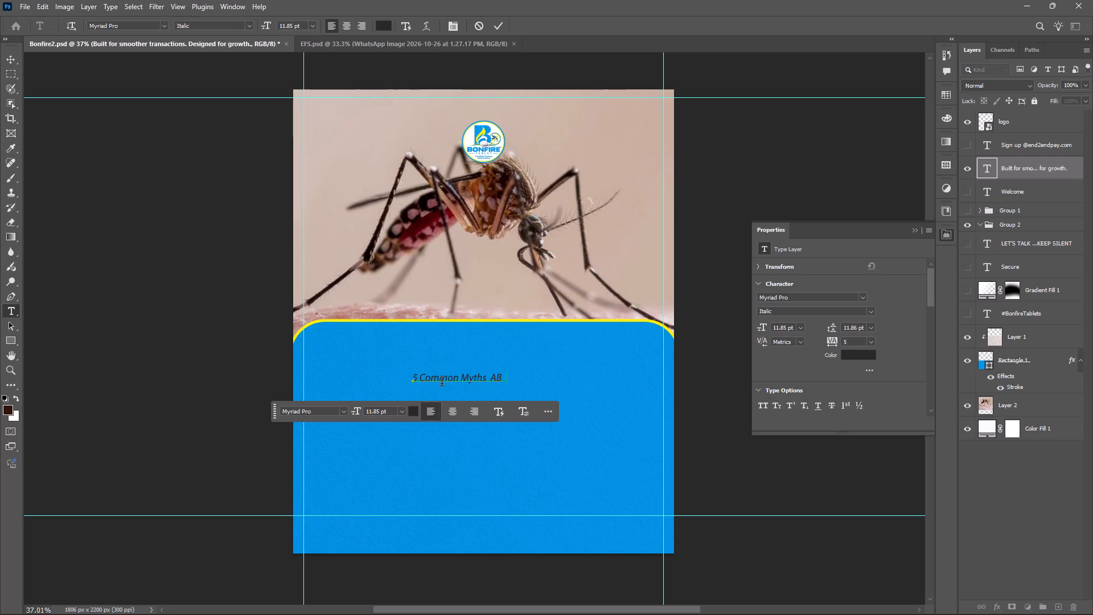
pyautogui.press('BackSpace')
pyautogui.press('BackSpace')
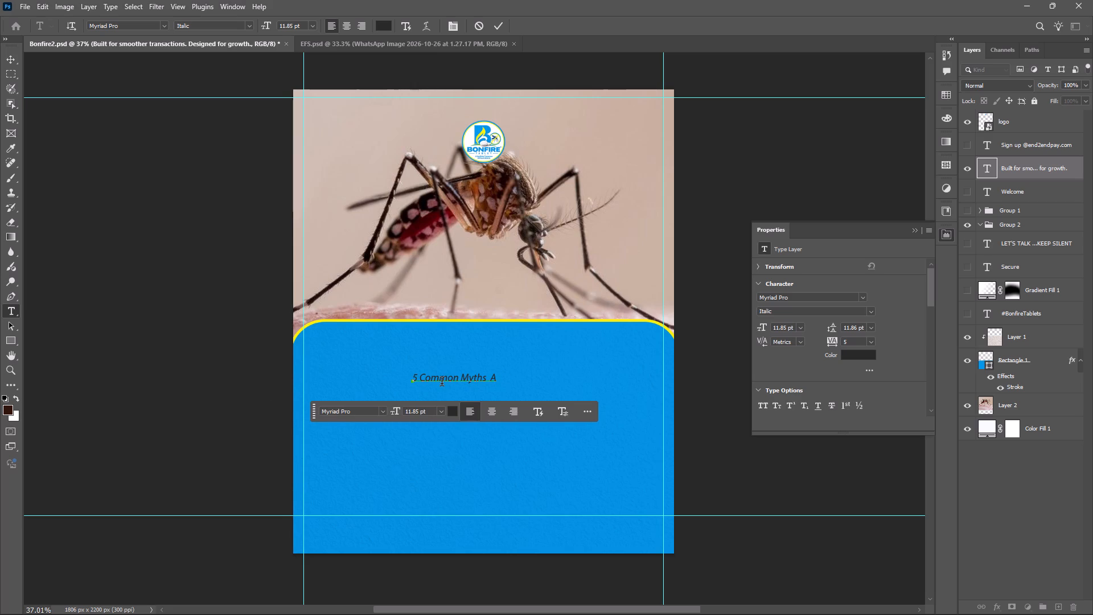
pyautogui.write('bout Malaria')
# Change the color of the whole headline to white.
pyautogui.hotkey('ctrl', 'a')
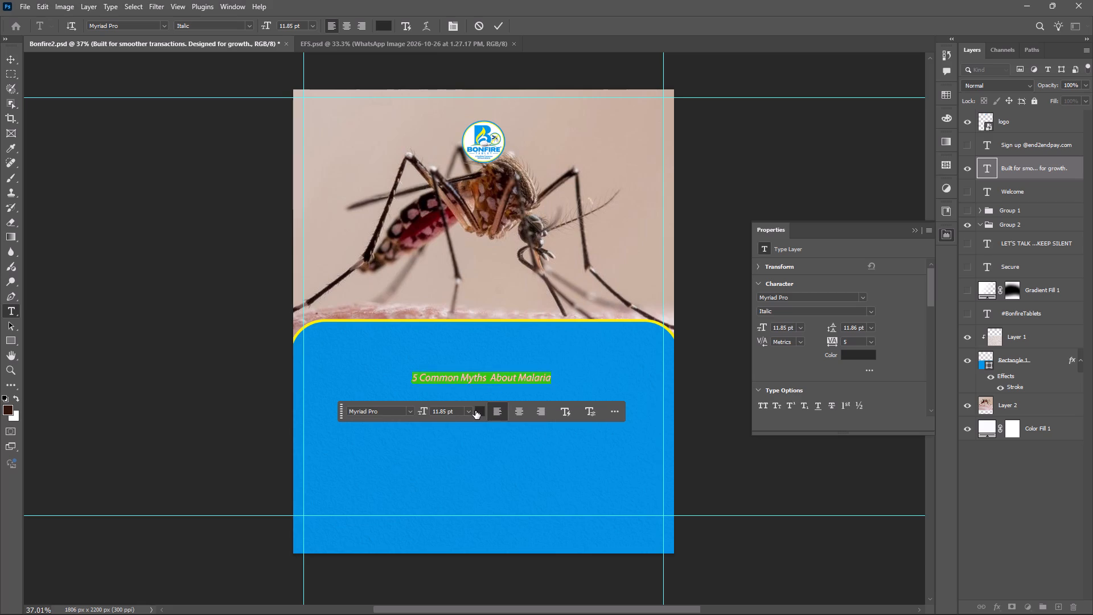
pyautogui.click(478, 411)
pyautogui.moveTo(444, 324); pyautogui.dragTo(406, 242)
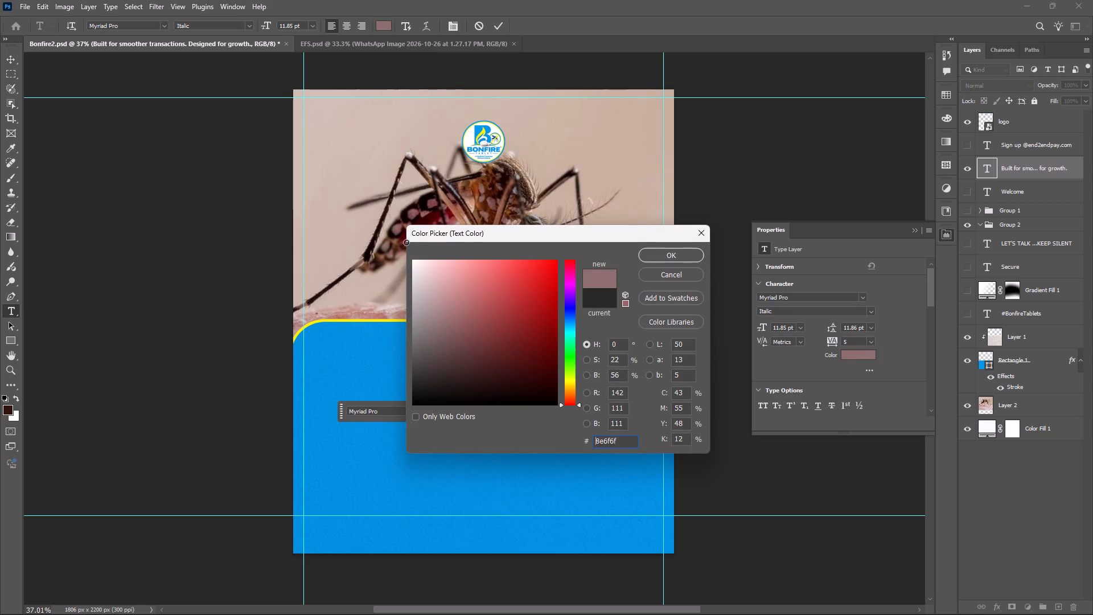
pyautogui.moveTo(406, 242); pyautogui.dragTo(402, 233)
pyautogui.click(651, 257)
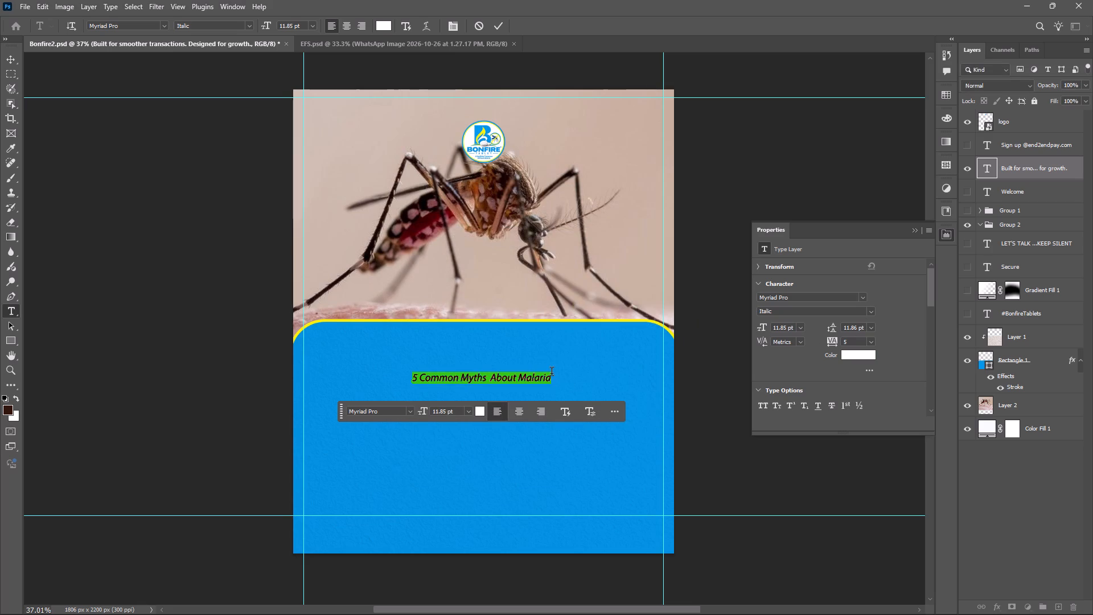
# Set the headline's Myriad Pro style to Regular and the word "Malaria" to Semibold Italic.
pyautogui.moveTo(521, 379); pyautogui.dragTo(556, 383)
pyautogui.hotkey('ctrl', 'a')
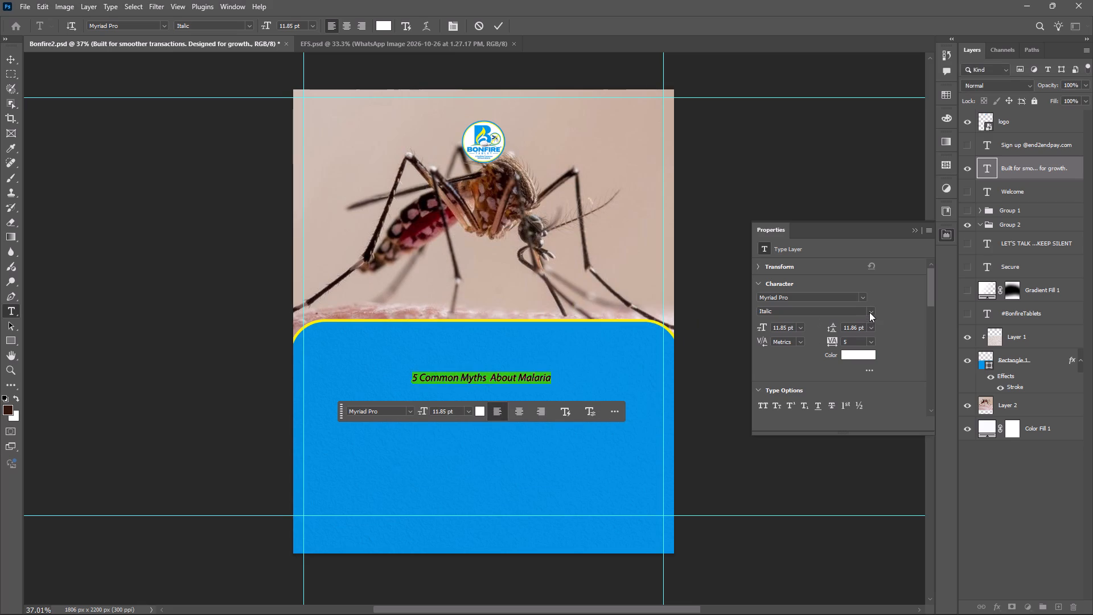
pyautogui.click(869, 312)
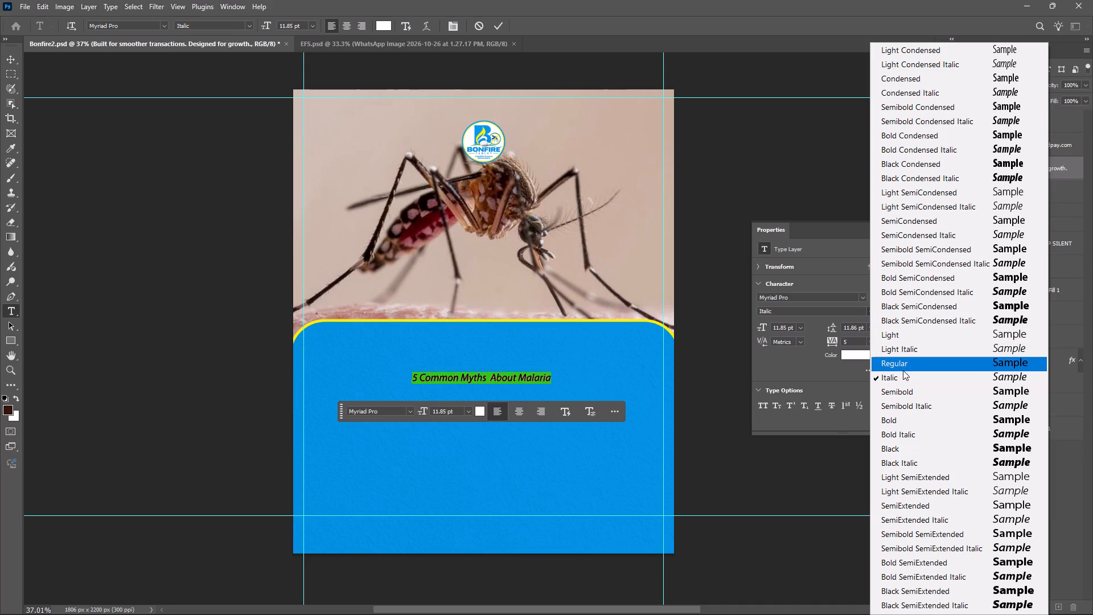
pyautogui.click(906, 366)
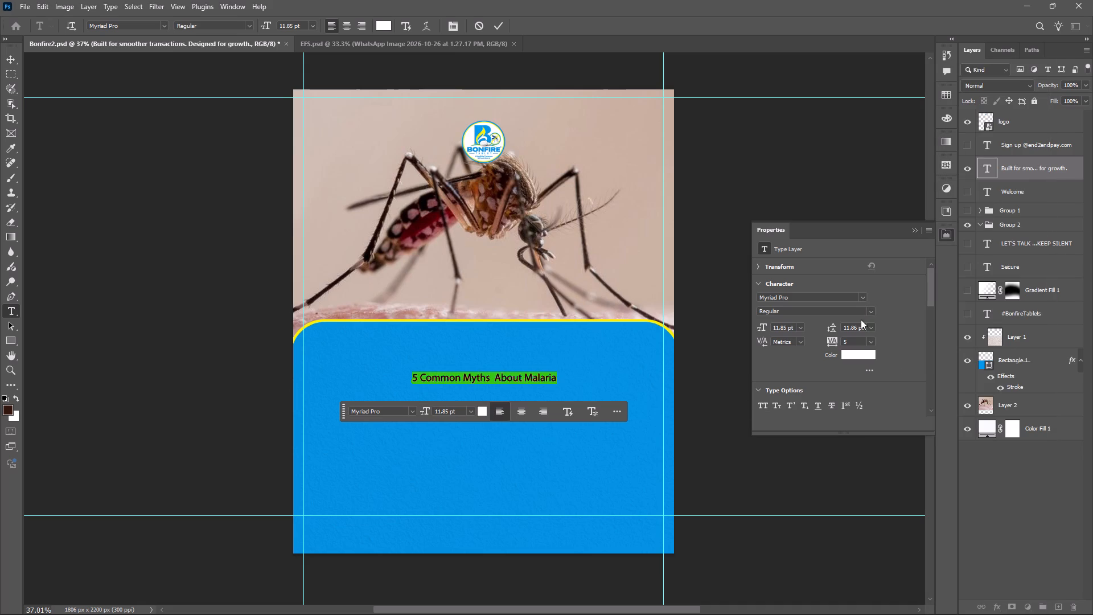
pyautogui.moveTo(526, 383); pyautogui.dragTo(576, 386)
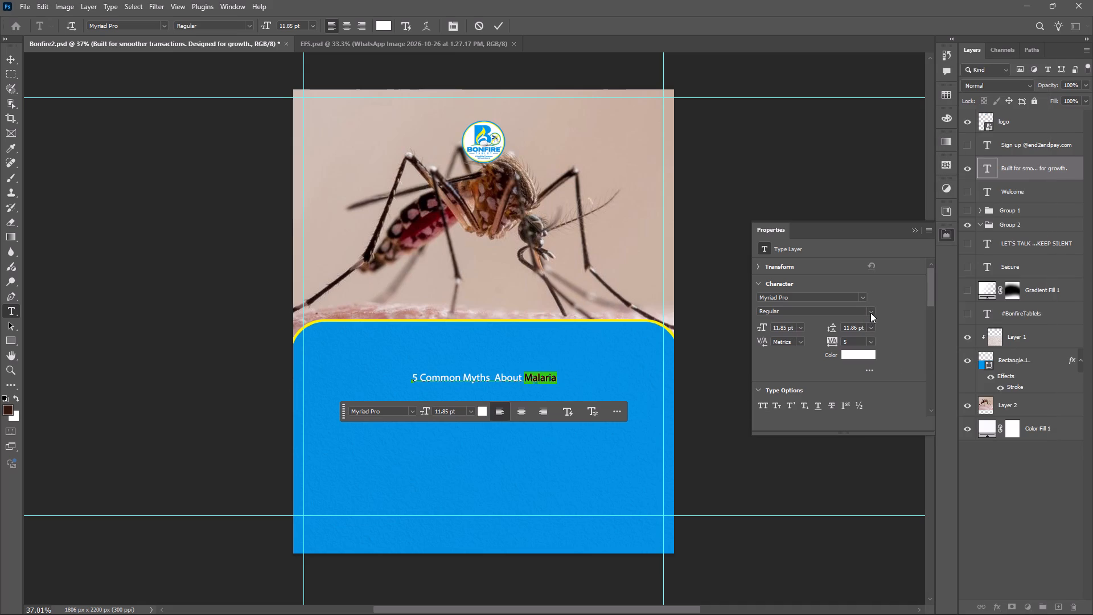
pyautogui.click(870, 313)
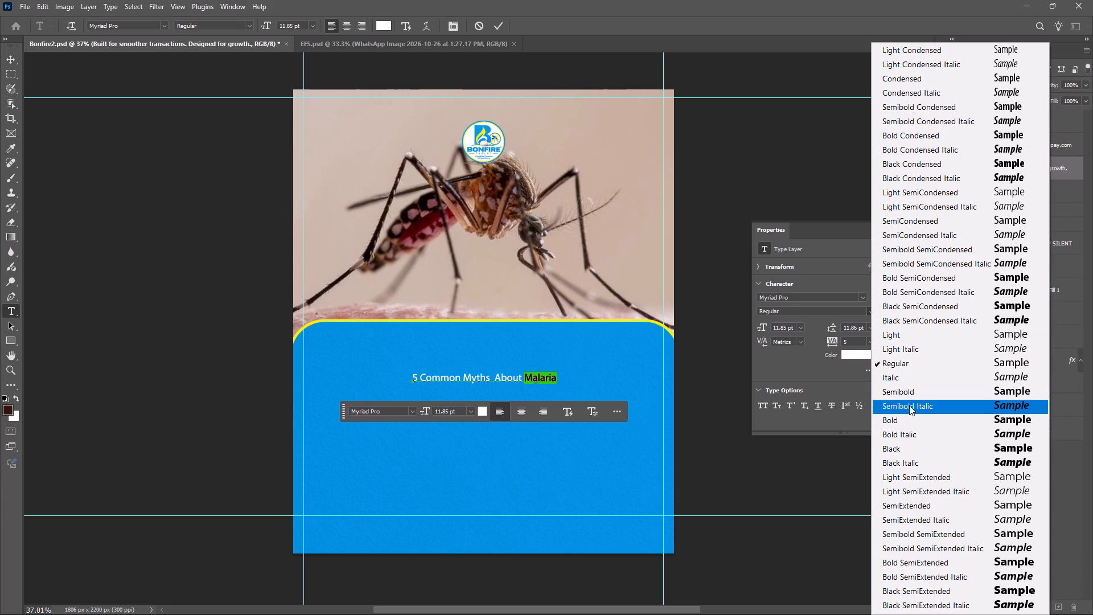
pyautogui.click(909, 405)
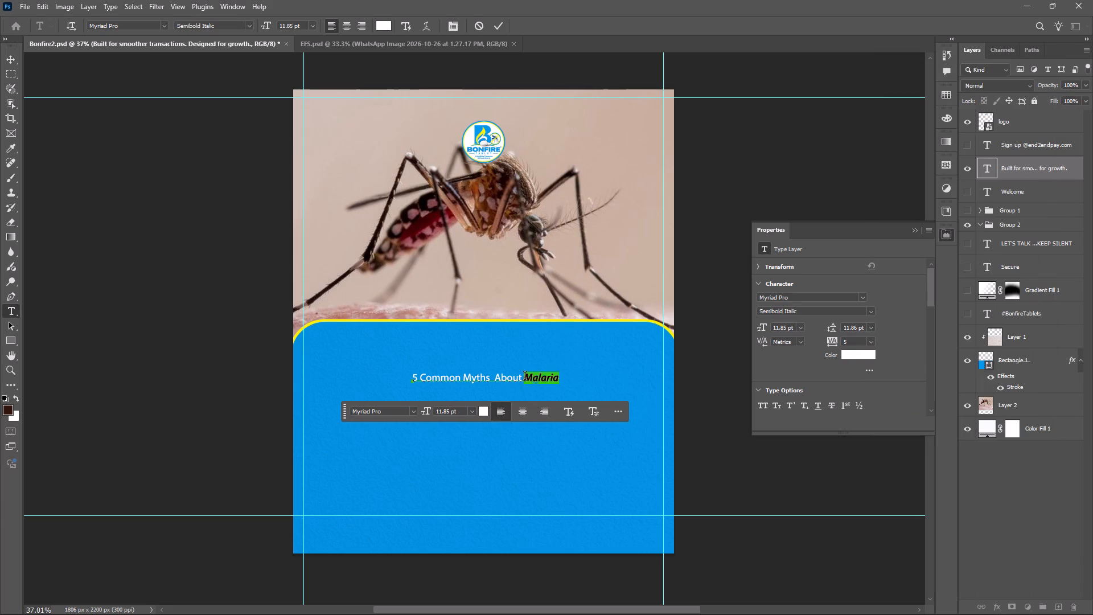
# Break the headline into two lines before "About" and center-align both lines.
pyautogui.click(495, 379)
pyautogui.press('BackSpace')
pyautogui.press('Return')
pyautogui.hotkey('ctrl', 'a')
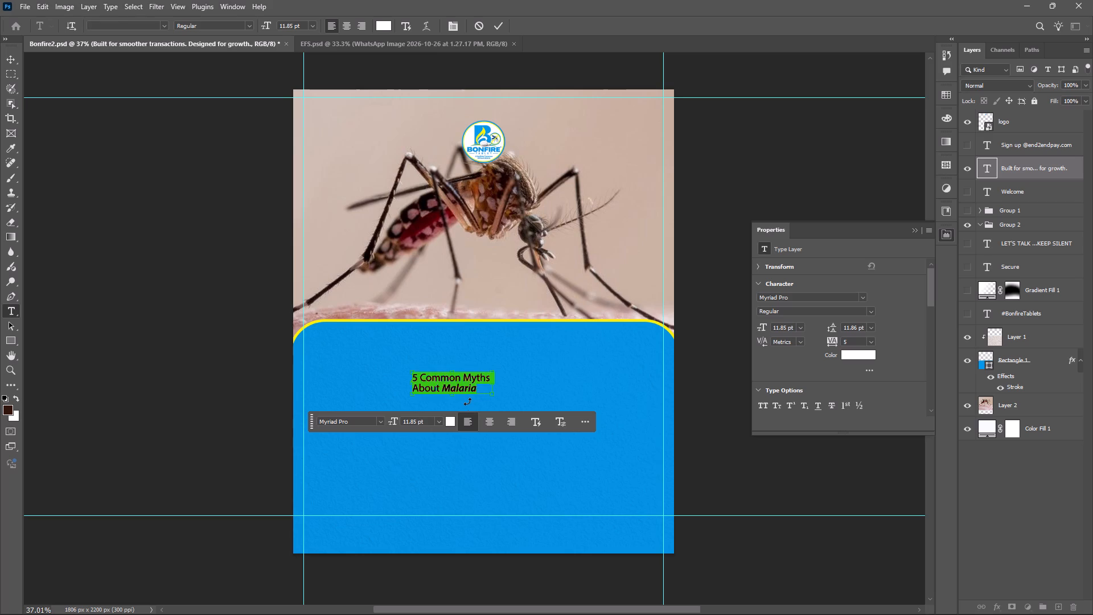
pyautogui.click(491, 425)
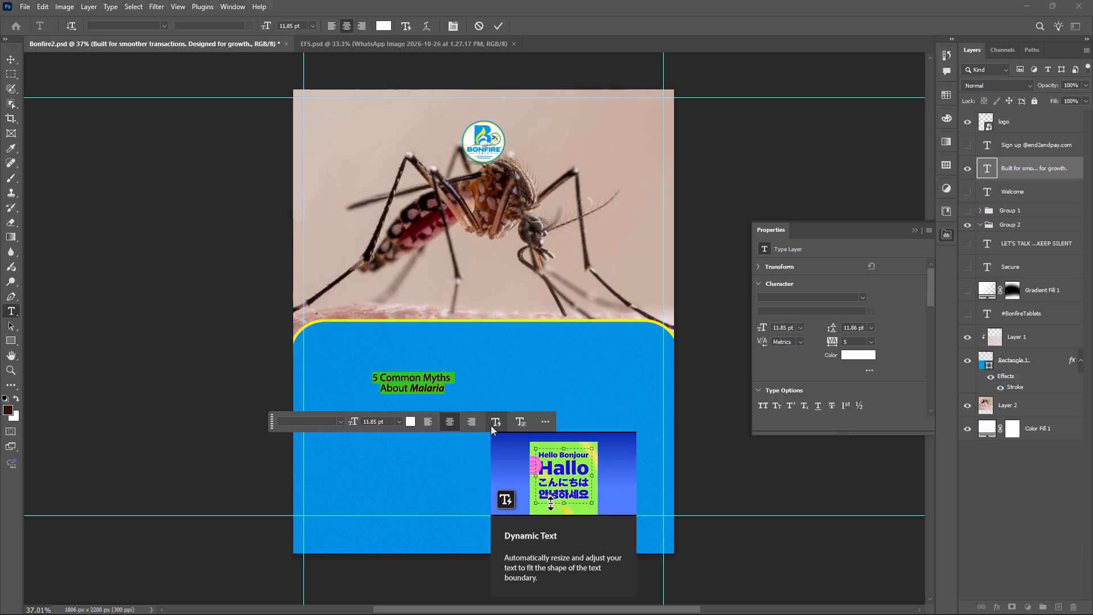
pyautogui.click(8, 58)
# Scale the headline to about 250% and center it horizontally on the canvas, in the upper half of the blue panel.
pyautogui.click(448, 382)
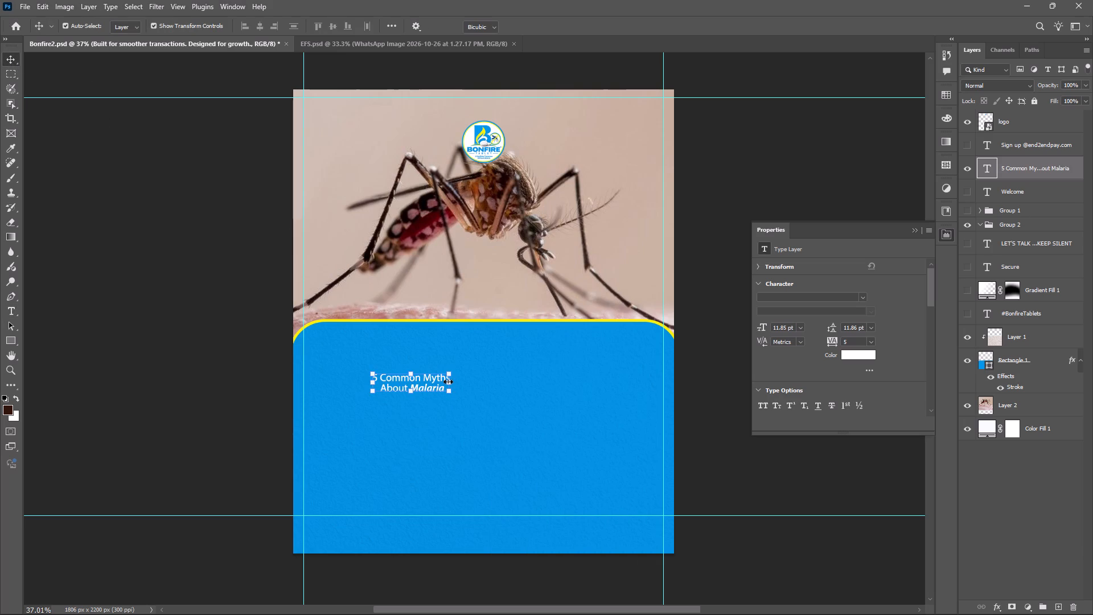
pyautogui.keyDown('alt'); pyautogui.moveTo(448, 382); pyautogui.dragTo(484, 386); pyautogui.keyUp('alt')
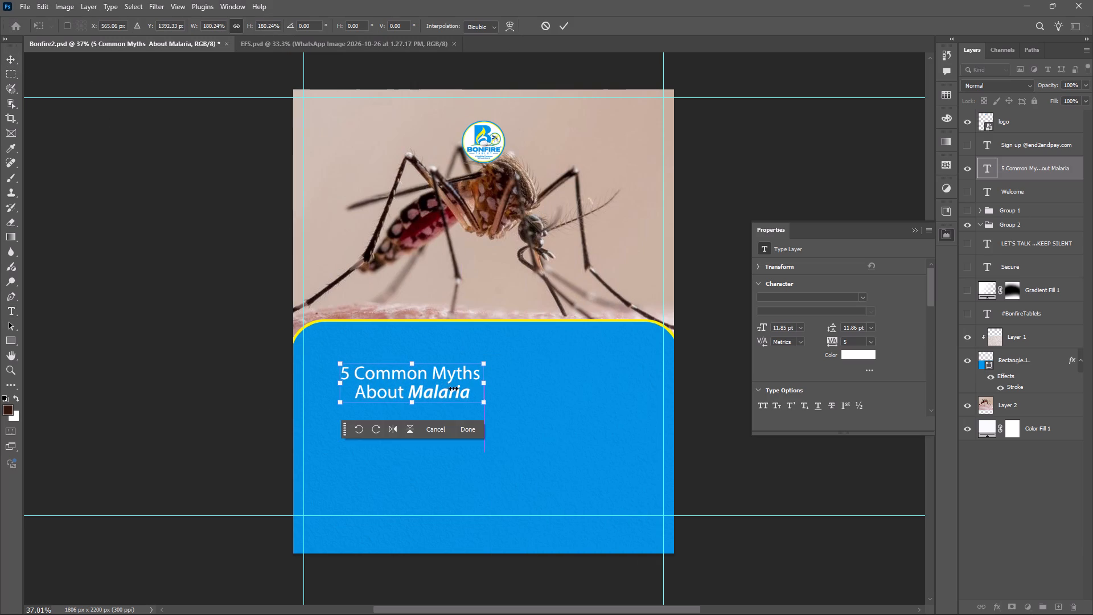
pyautogui.keyDown('alt'); pyautogui.moveTo(489, 388); pyautogui.dragTo(515, 388); pyautogui.keyUp('alt')
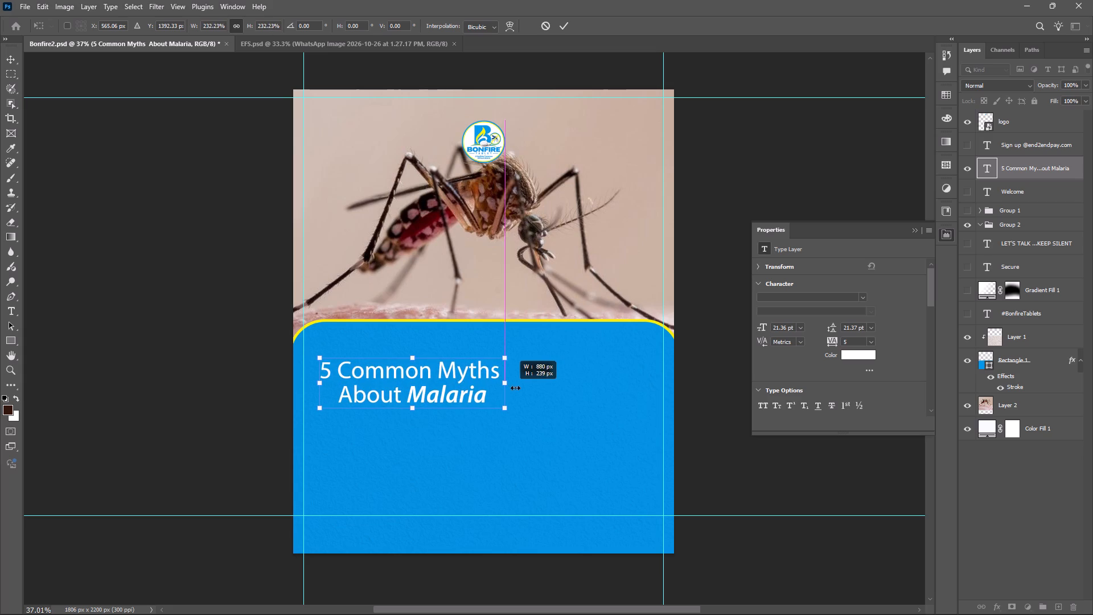
pyautogui.keyDown('alt'); pyautogui.moveTo(515, 388); pyautogui.dragTo(517, 388); pyautogui.keyUp('alt')
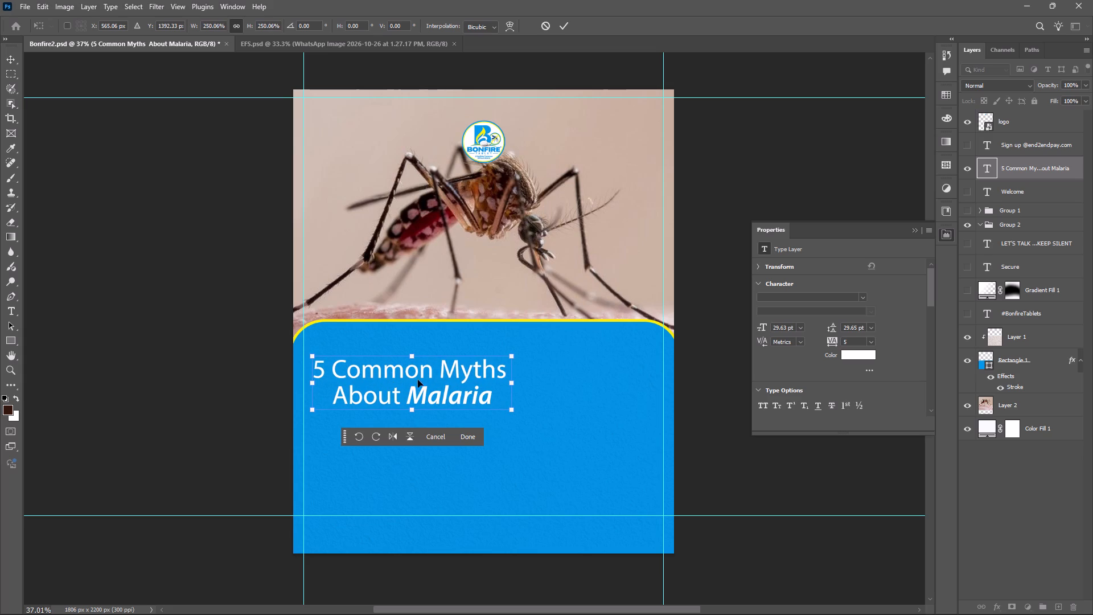
pyautogui.moveTo(402, 383); pyautogui.dragTo(465, 395)
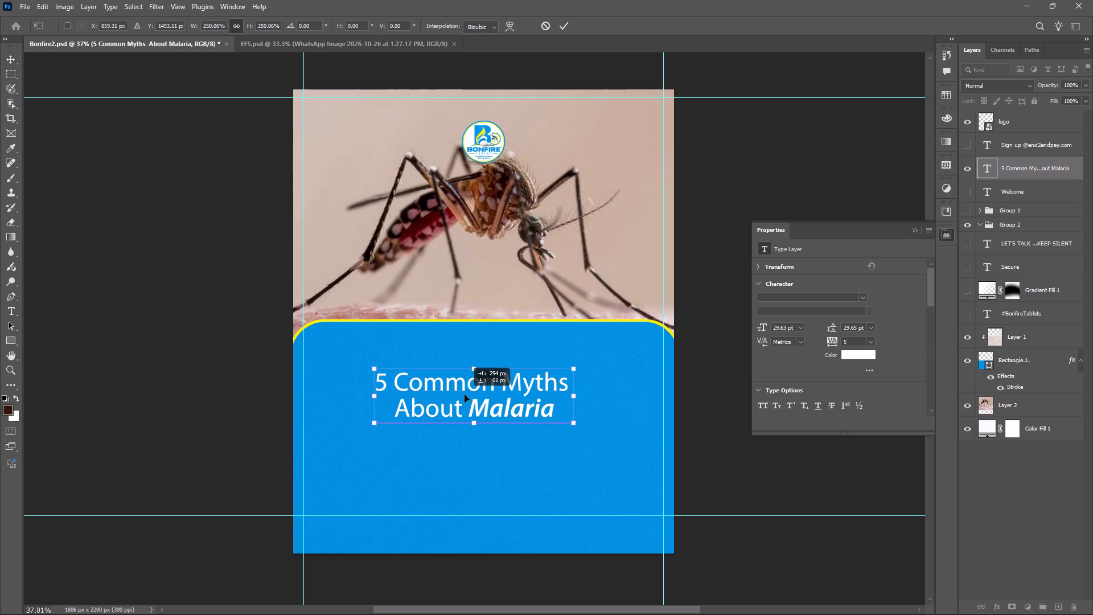
pyautogui.moveTo(465, 395); pyautogui.dragTo(470, 395)
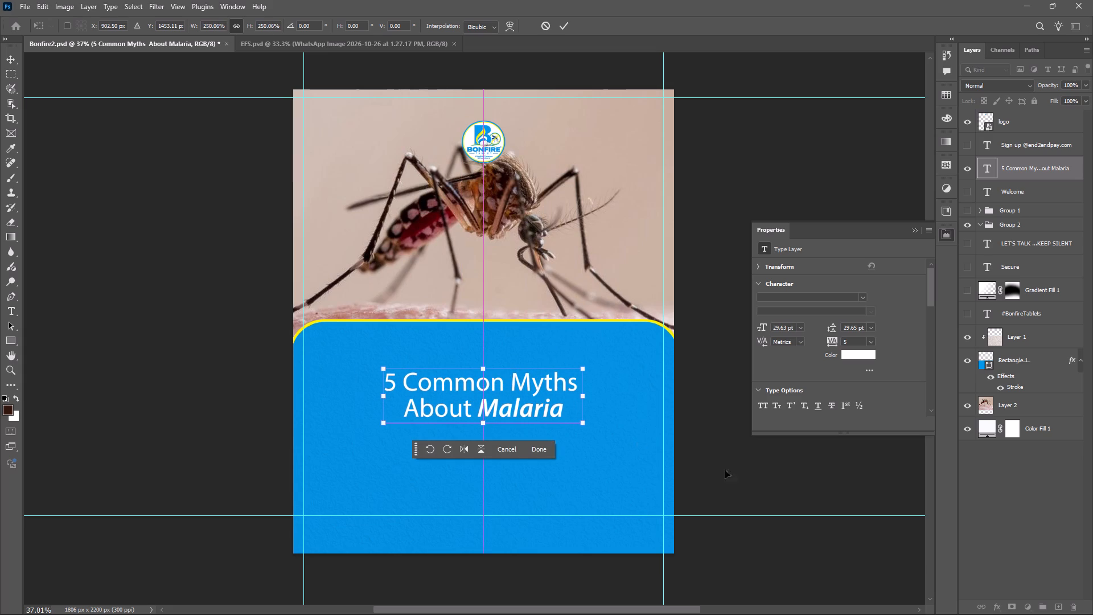
pyautogui.click(835, 557)
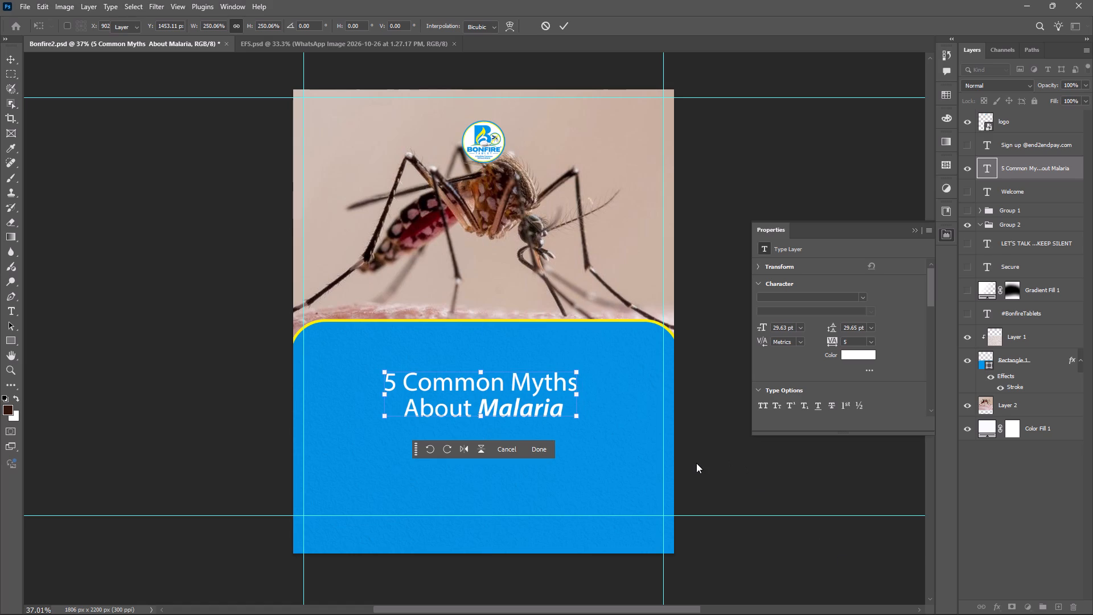
# Switch to Pinterest in Edge and go back to the Discreetkit "Trusted Pharmacies. Trusted Supply." flyer to examine its layout.
pyautogui.hotkey('alt', 'Tab')
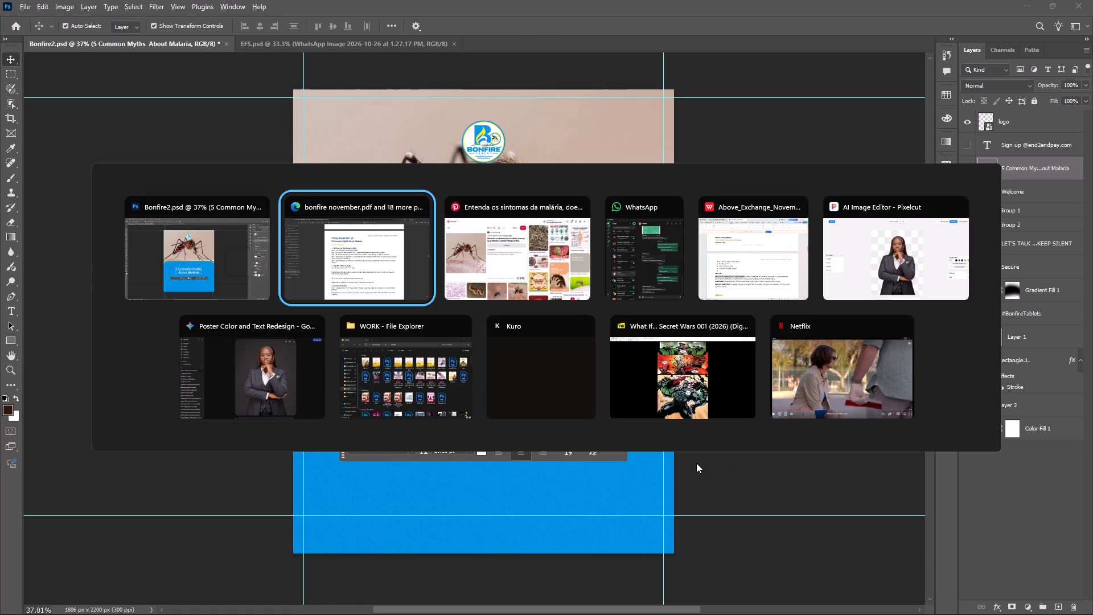
pyautogui.hotkey('alt', 'Tab')
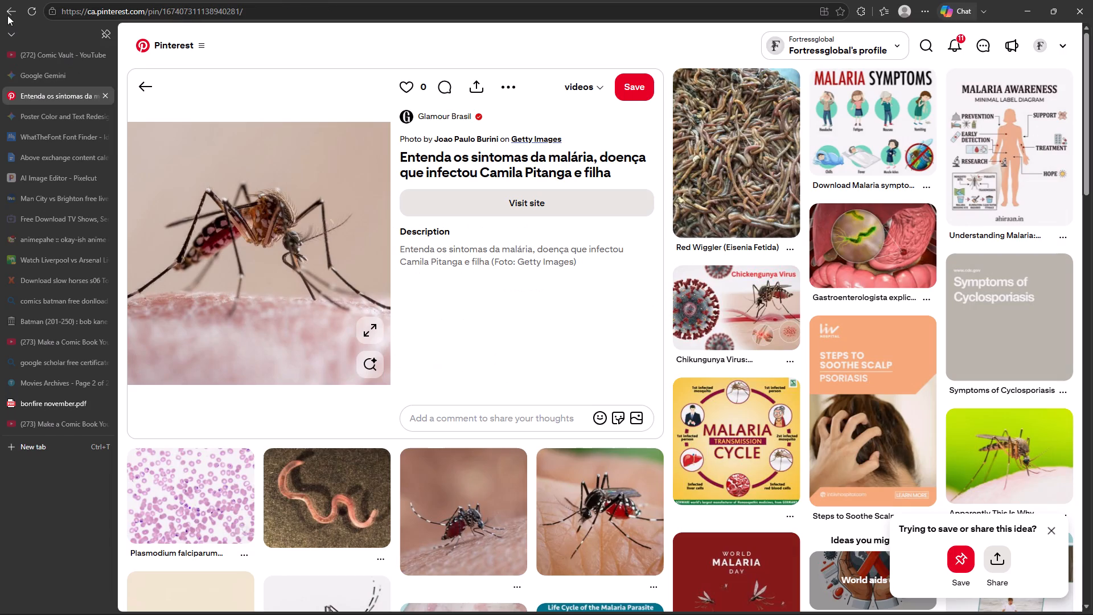
pyautogui.click(3, 11)
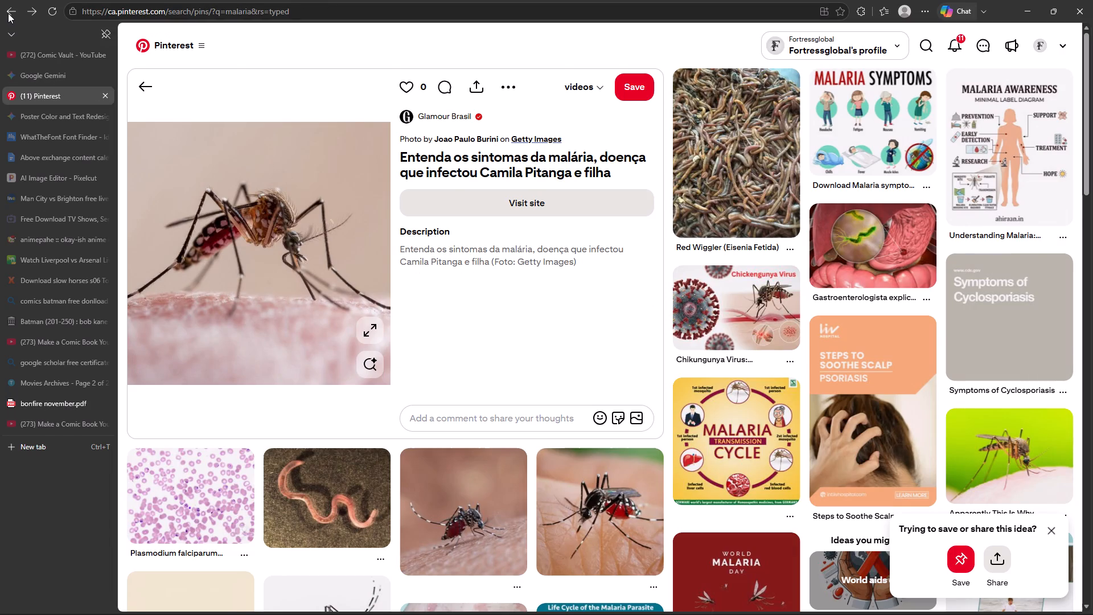
pyautogui.click(5, 9)
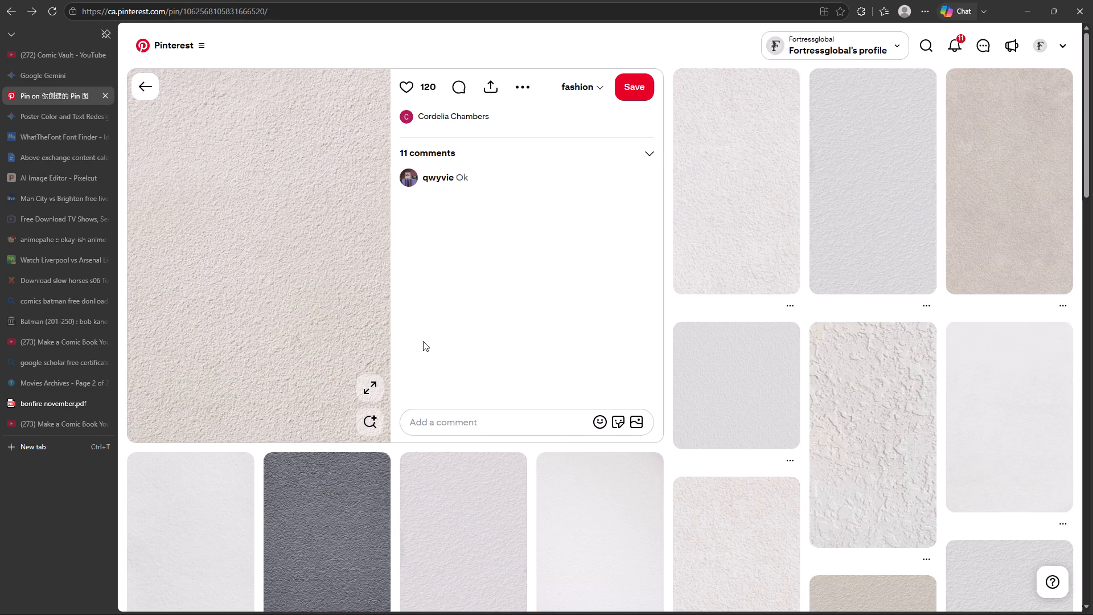
pyautogui.click(10, 11)
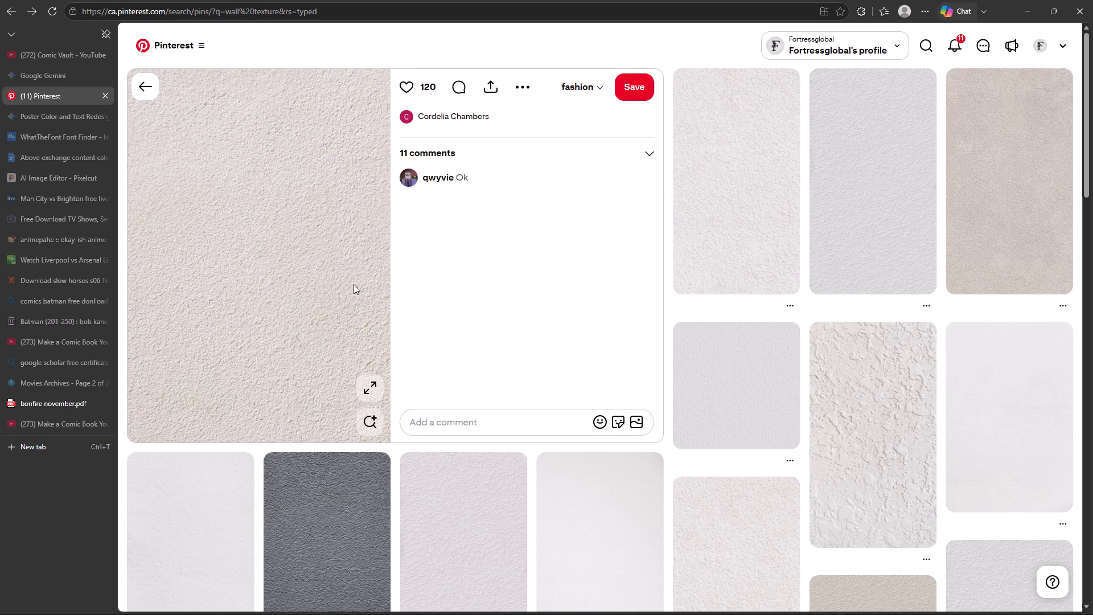
pyautogui.click(10, 15)
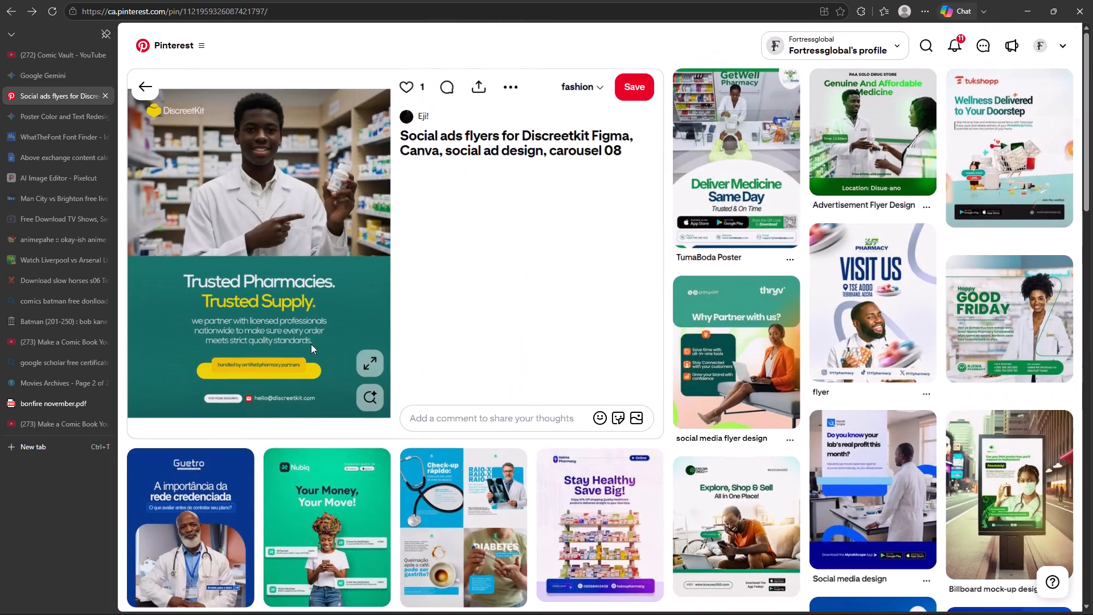
# Switch back to Photoshop and recolor the headline word "Malaria" to yellow #fdef04, sampled from the blue panel's outline.
pyautogui.hotkey('alt', 'Tab')
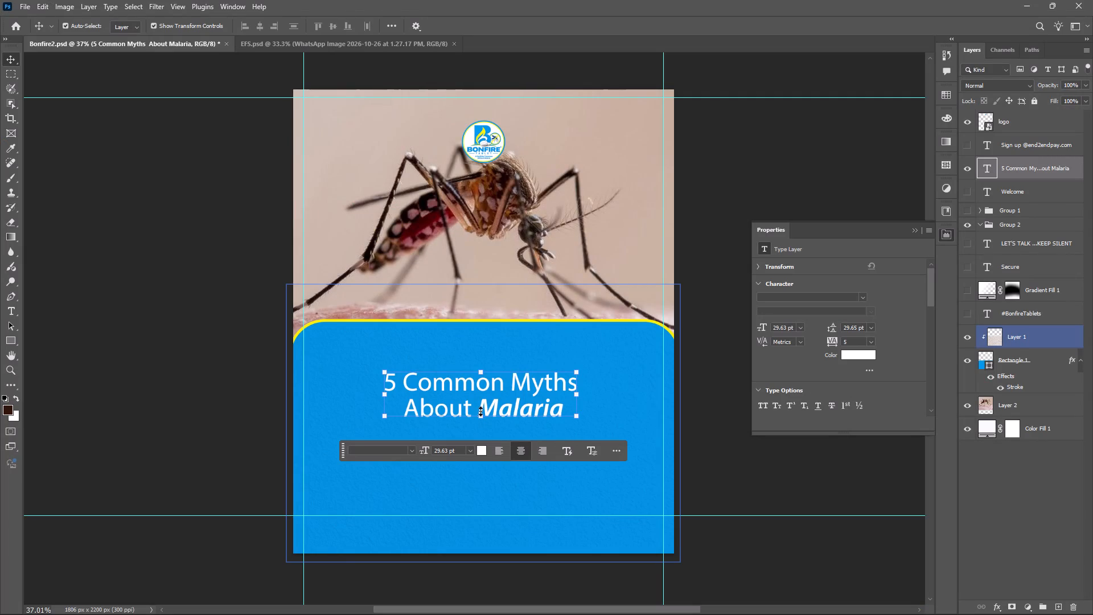
pyautogui.tripleClick(480, 411)
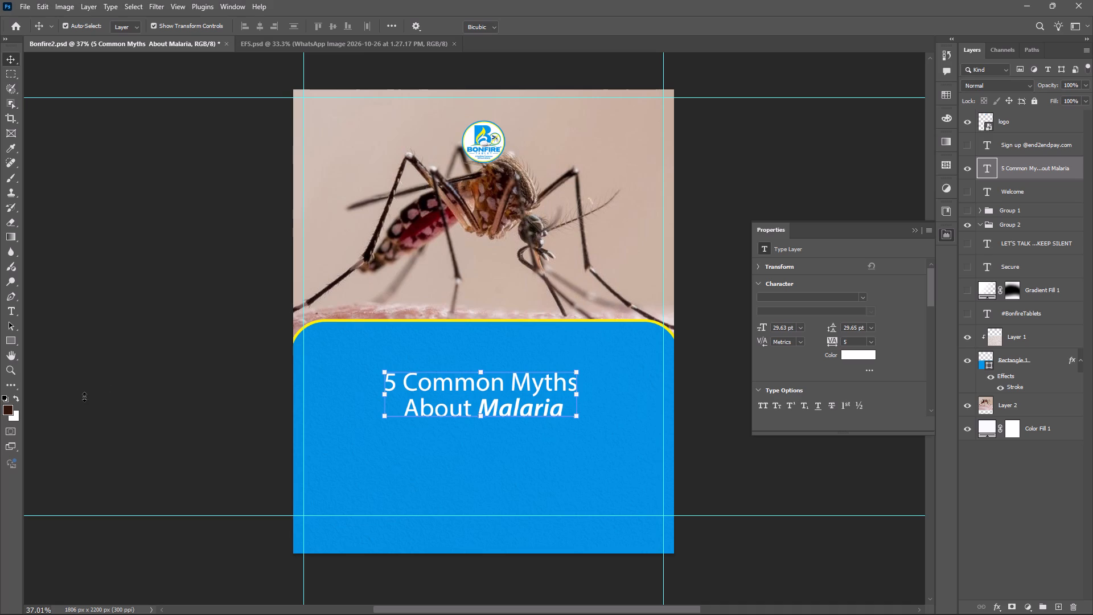
pyautogui.click(63, 452)
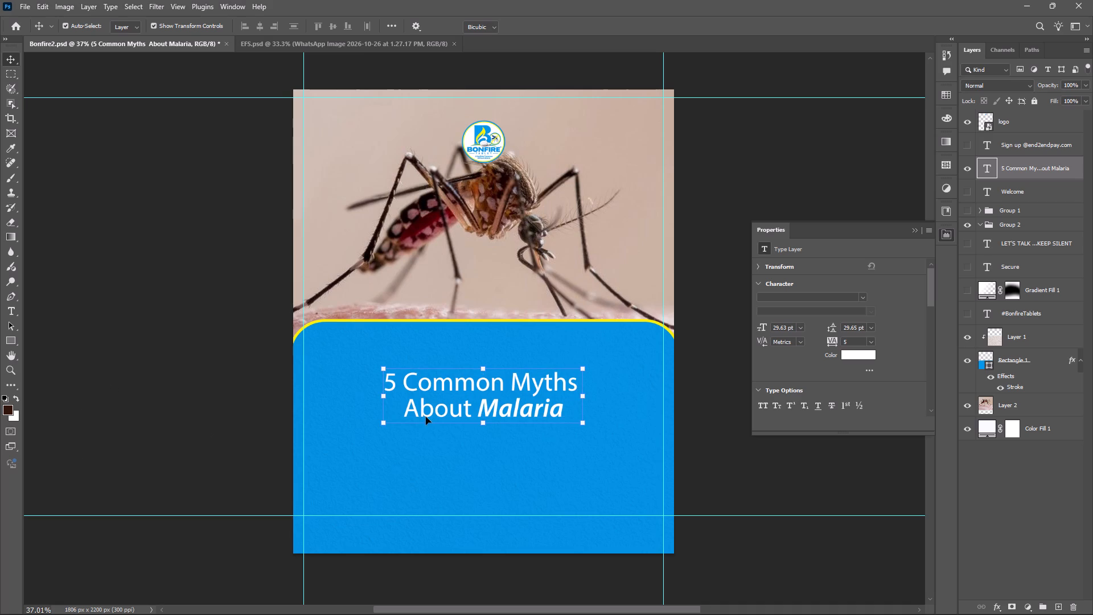
pyautogui.tripleClick(476, 409)
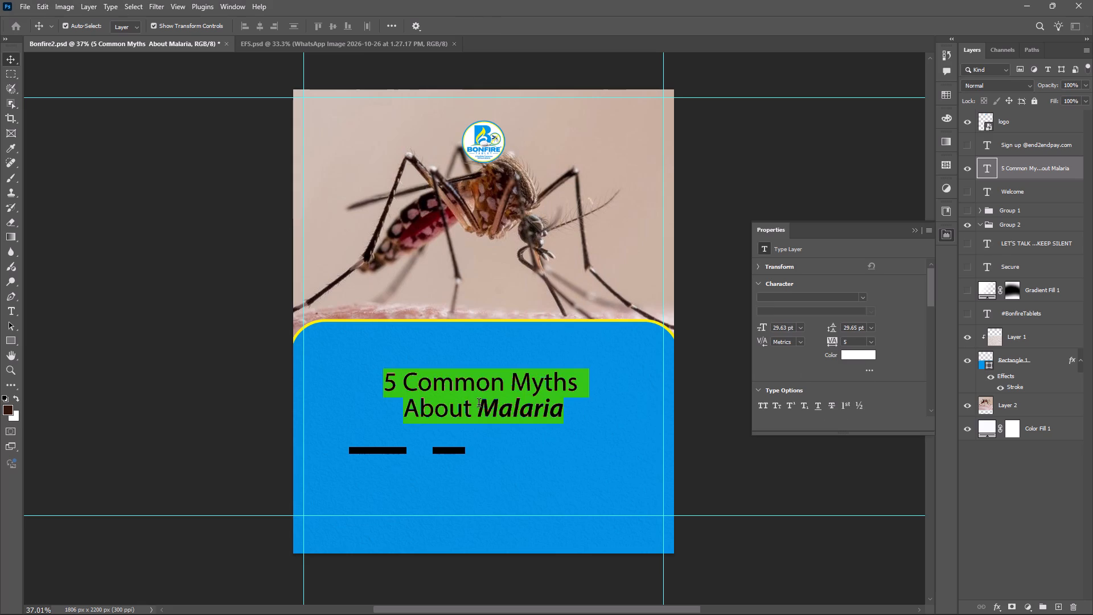
pyautogui.moveTo(479, 404); pyautogui.dragTo(574, 412)
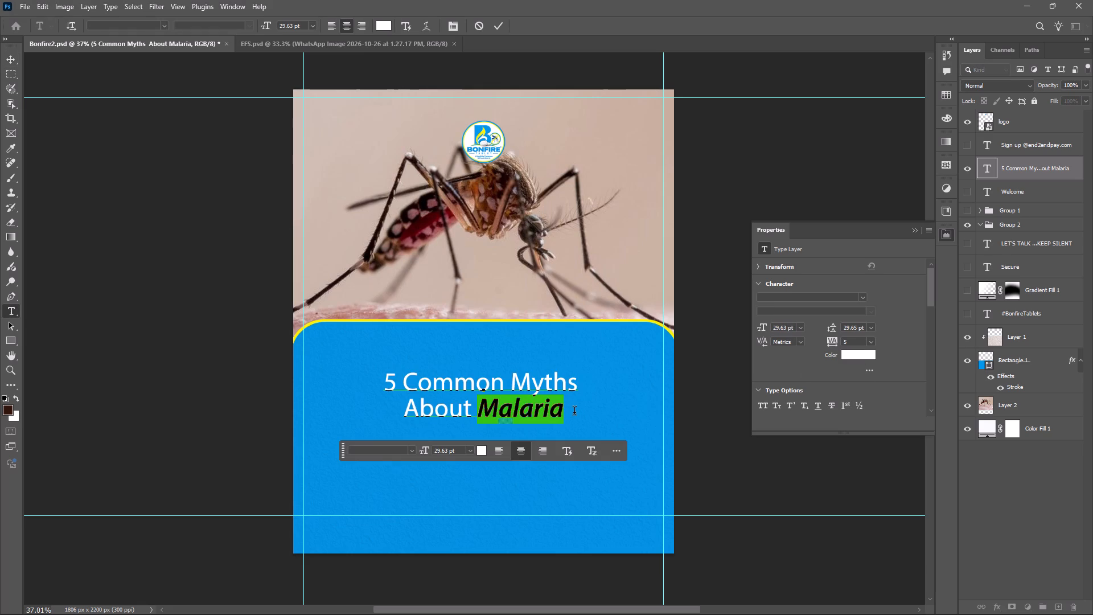
pyautogui.click(480, 449)
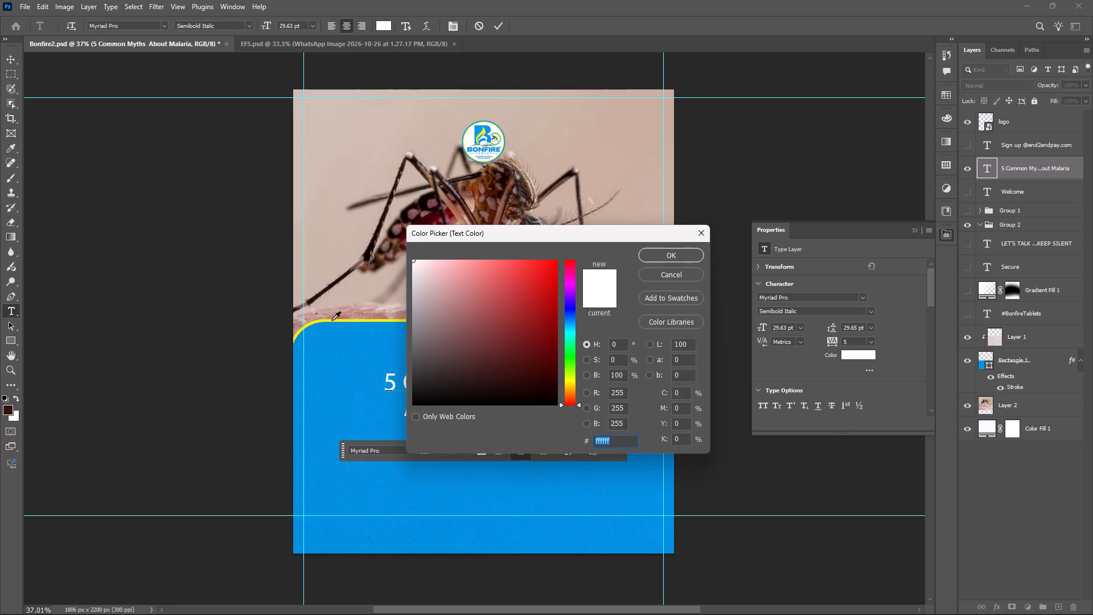
pyautogui.click(330, 321)
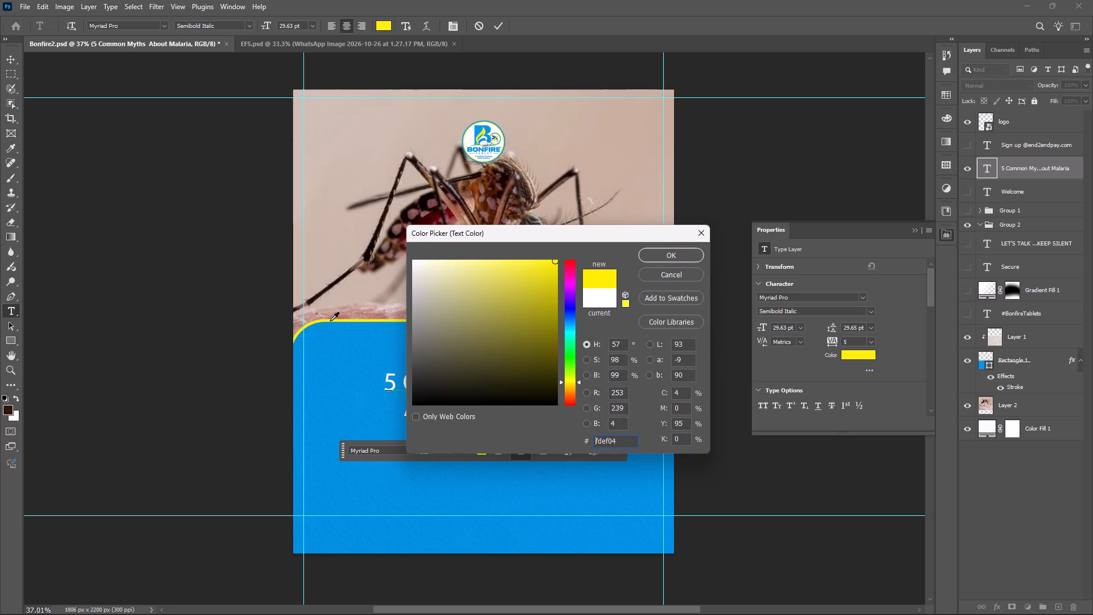
pyautogui.click(672, 254)
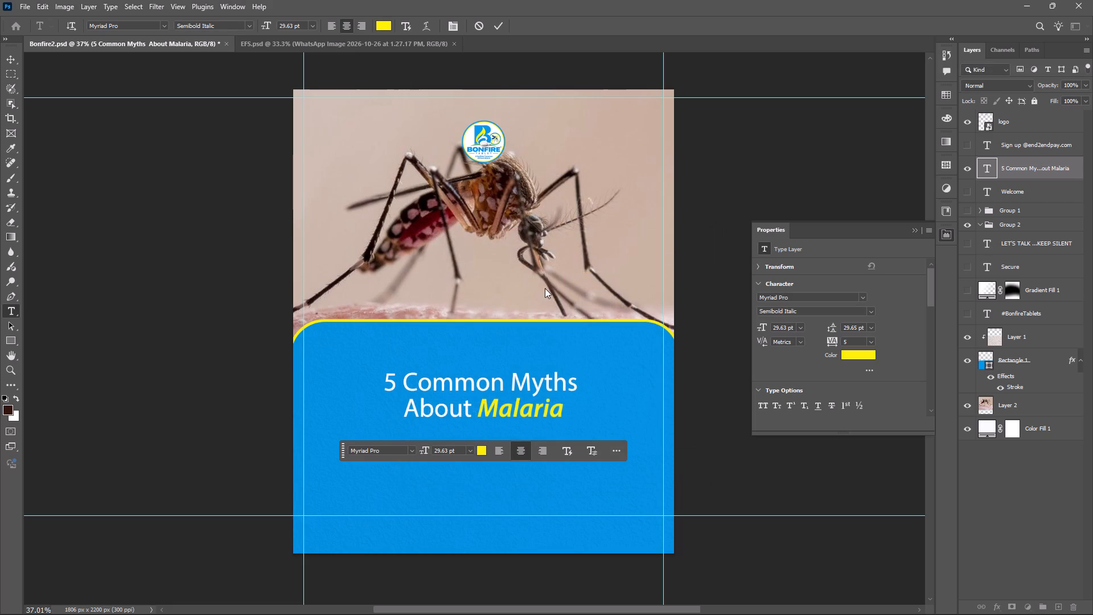
pyautogui.click(9, 59)
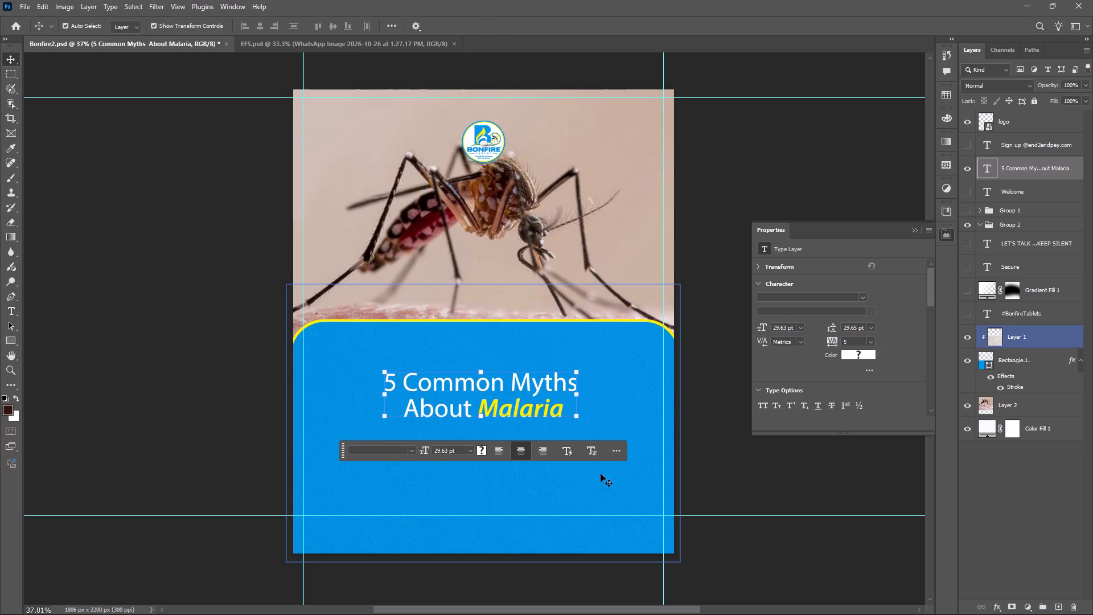
pyautogui.click(788, 553)
# Search the computer for "right" and open the "Right Arrow Glyph Black Icon" PNG file from the photo results.
pyautogui.write('rohj')
pyautogui.press('BackSpace')
pyautogui.press('BackSpace')
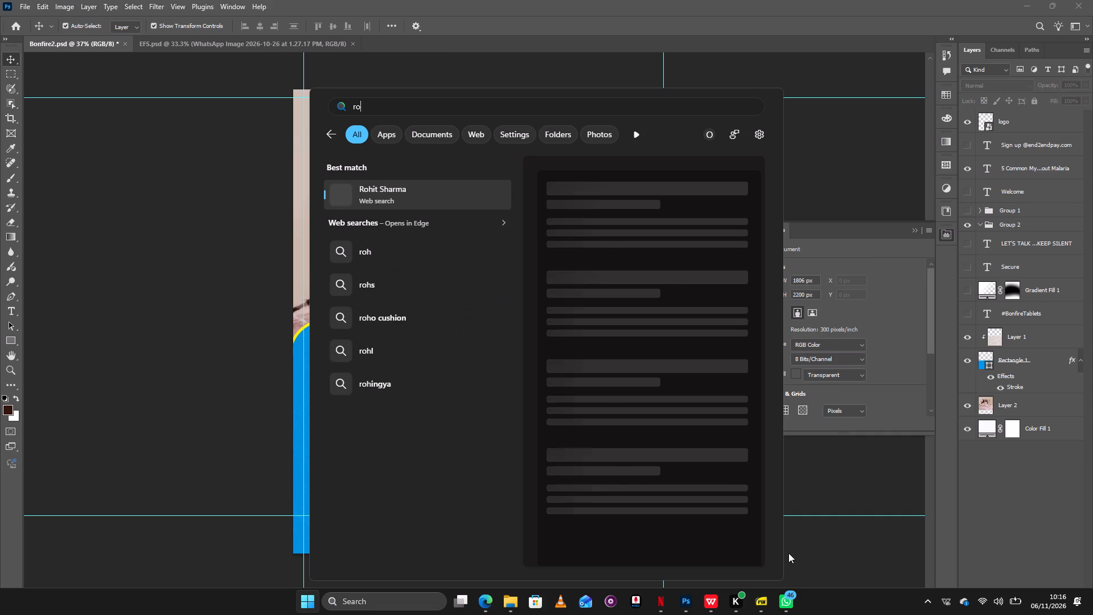
pyautogui.press('BackSpace')
pyautogui.press('i')
pyautogui.write('ght')
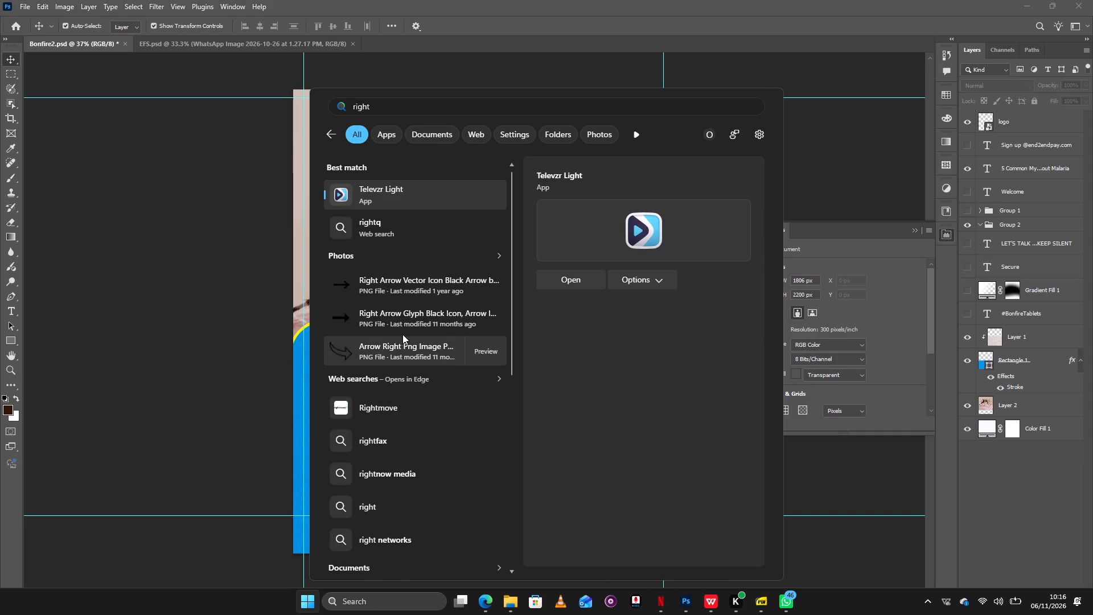
pyautogui.moveTo(398, 325); pyautogui.dragTo(442, 326)
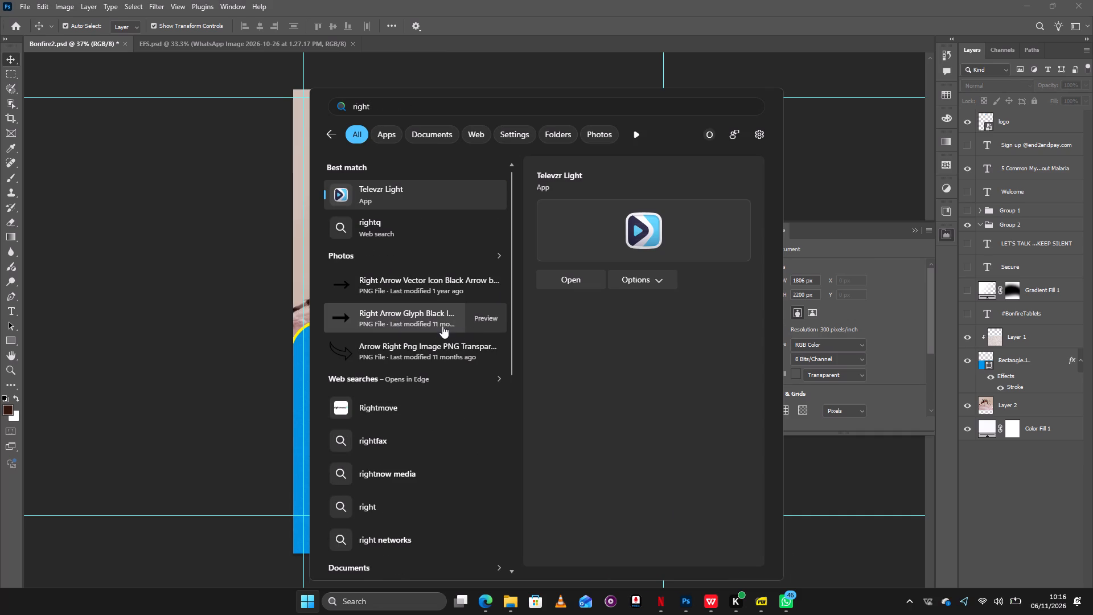
pyautogui.moveTo(442, 326); pyautogui.dragTo(422, 323)
pyautogui.click(438, 314)
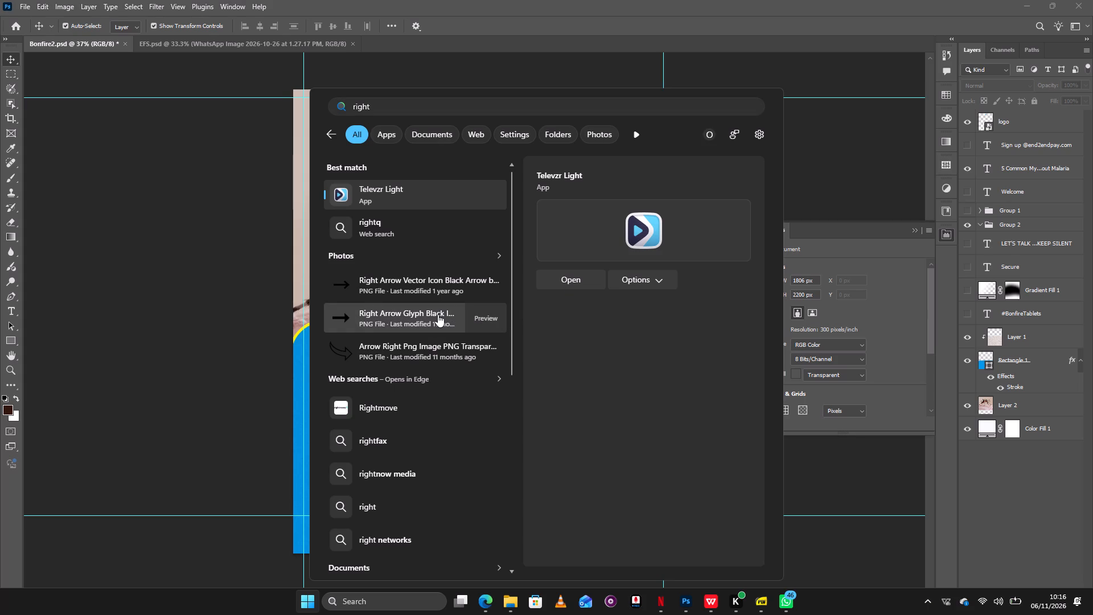
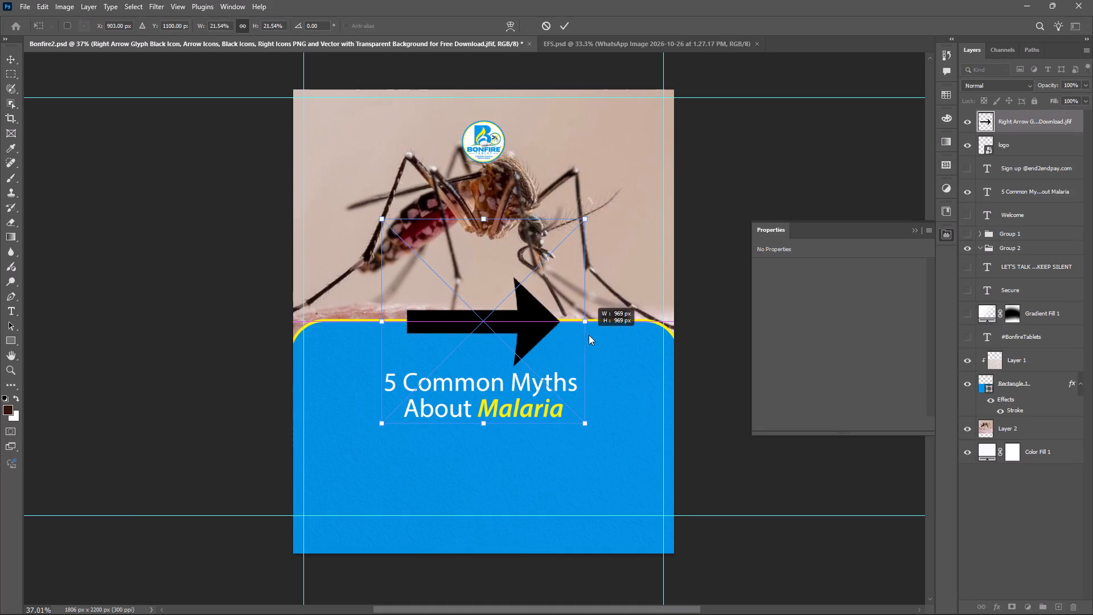
# Scale the placed arrow to about 4.5% and move it to the blue panel's lower-right corner, at about X 1654, Y 1983 px.
pyautogui.keyDown('alt'); pyautogui.moveTo(589, 335); pyautogui.dragTo(505, 334); pyautogui.keyUp('alt')
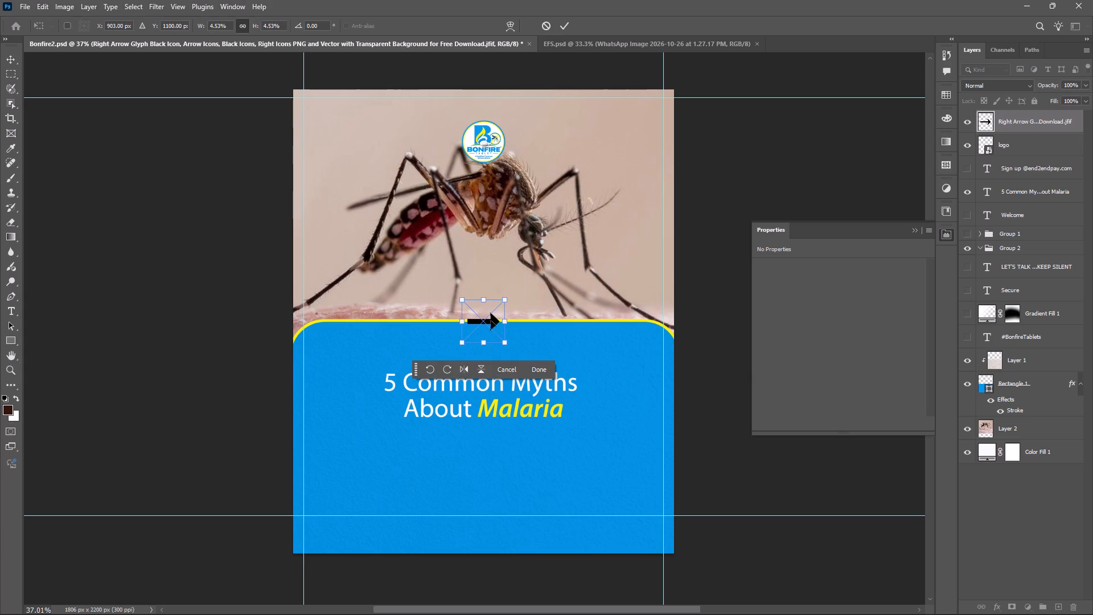
pyautogui.moveTo(480, 314); pyautogui.dragTo(641, 498)
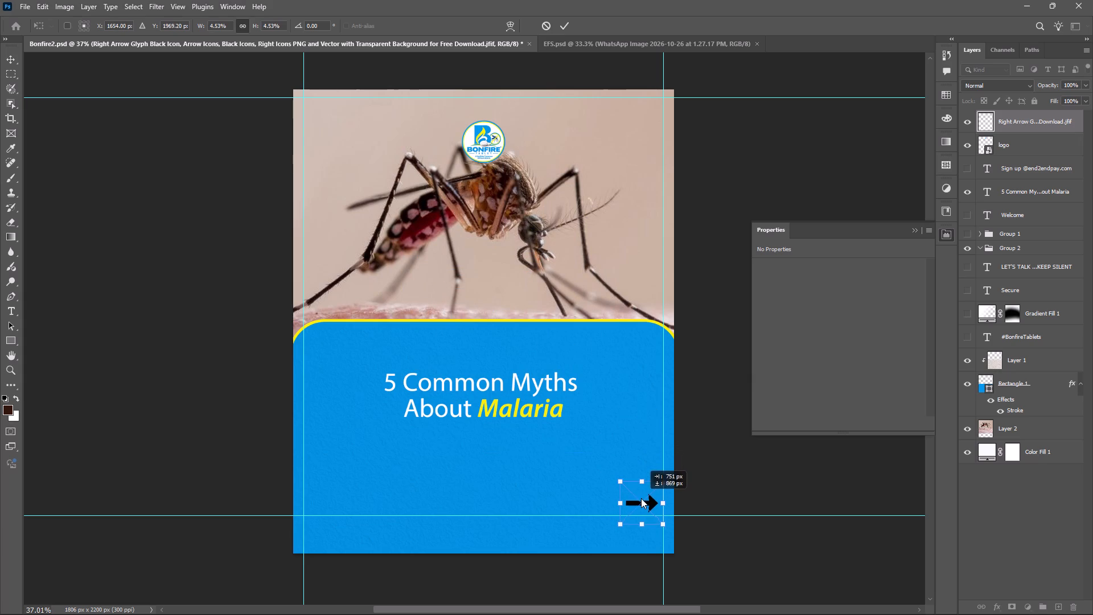
pyautogui.moveTo(641, 498); pyautogui.dragTo(641, 500)
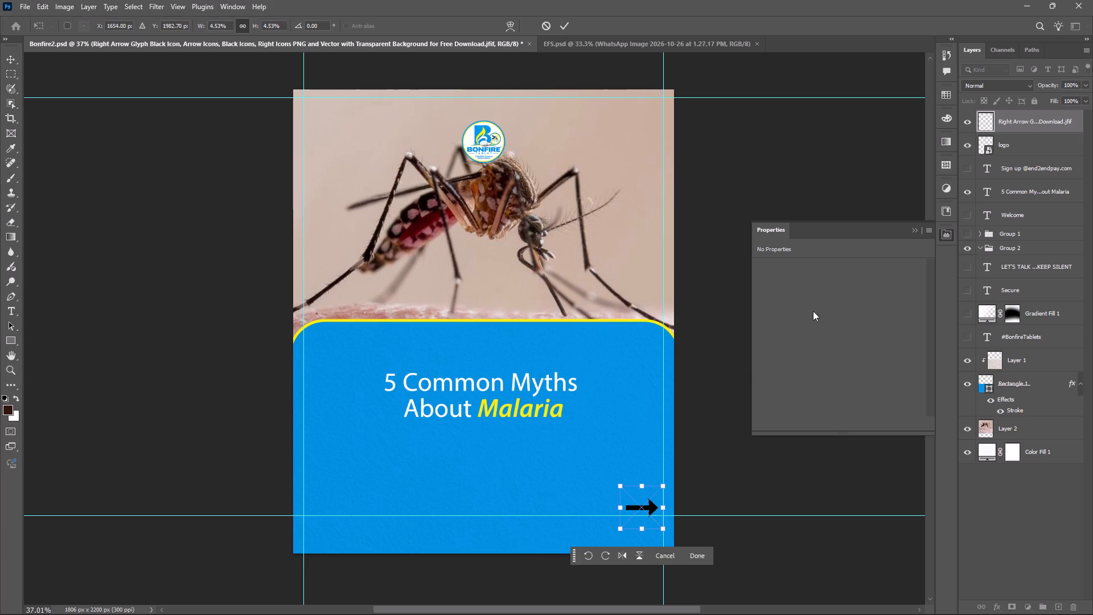
pyautogui.click(1018, 412)
pyautogui.click(1018, 412)
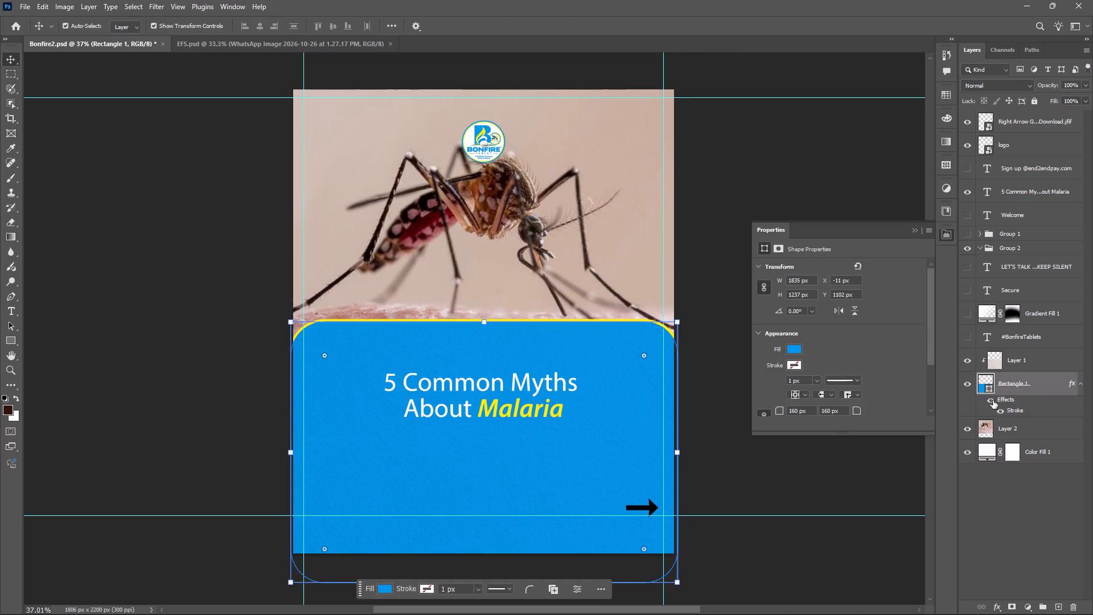
# Give the arrow layer a Color Overlay in yellow #fdef04, sampled from the blue panel's outline.
pyautogui.click(1025, 124)
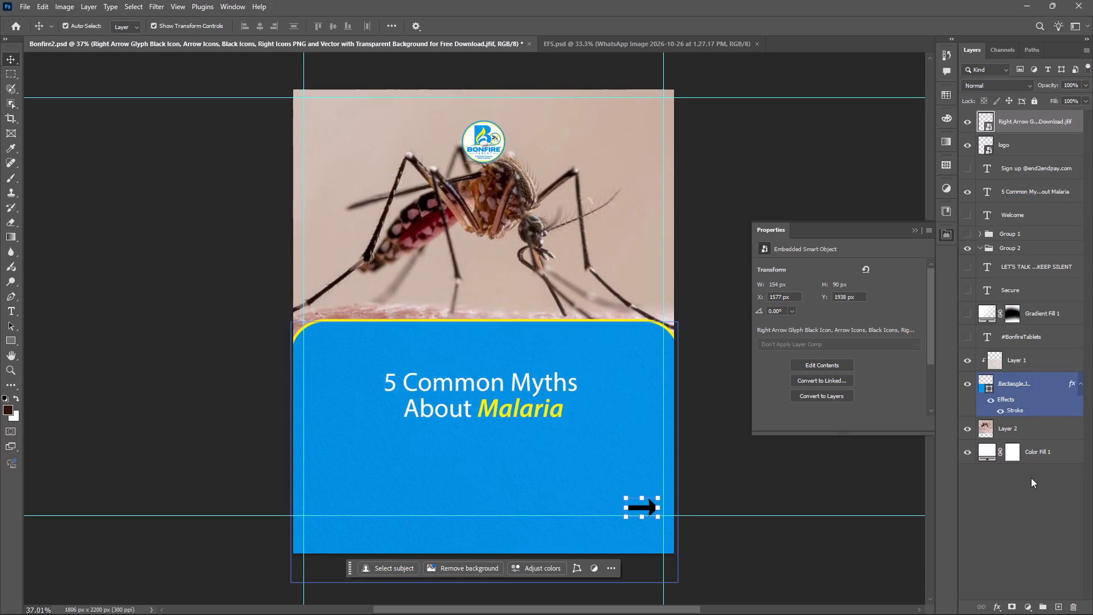
pyautogui.click(1000, 610)
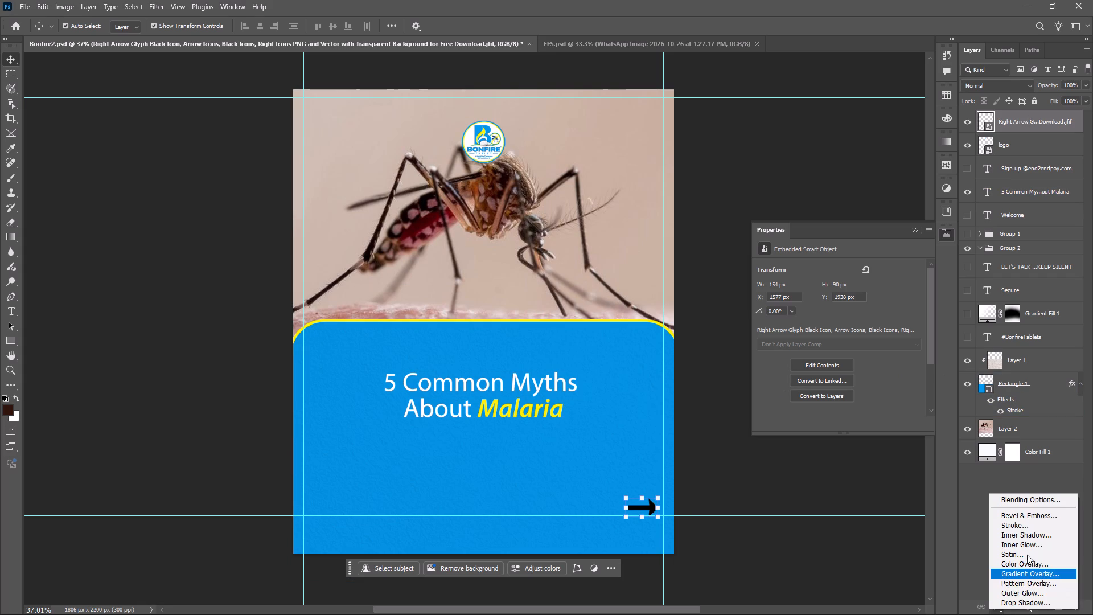
pyautogui.click(1029, 565)
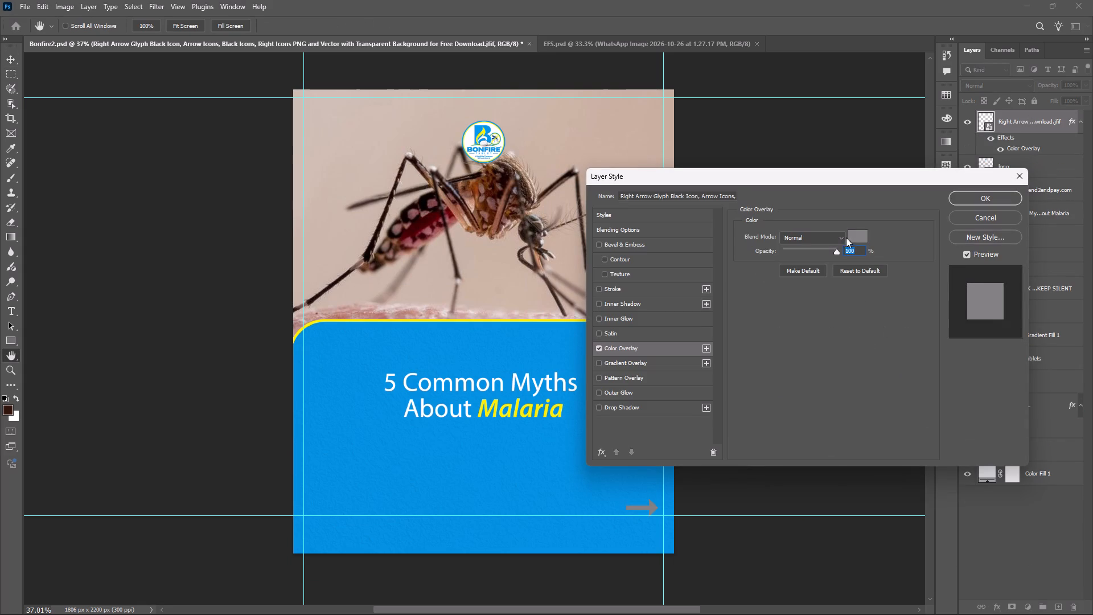
pyautogui.click(854, 236)
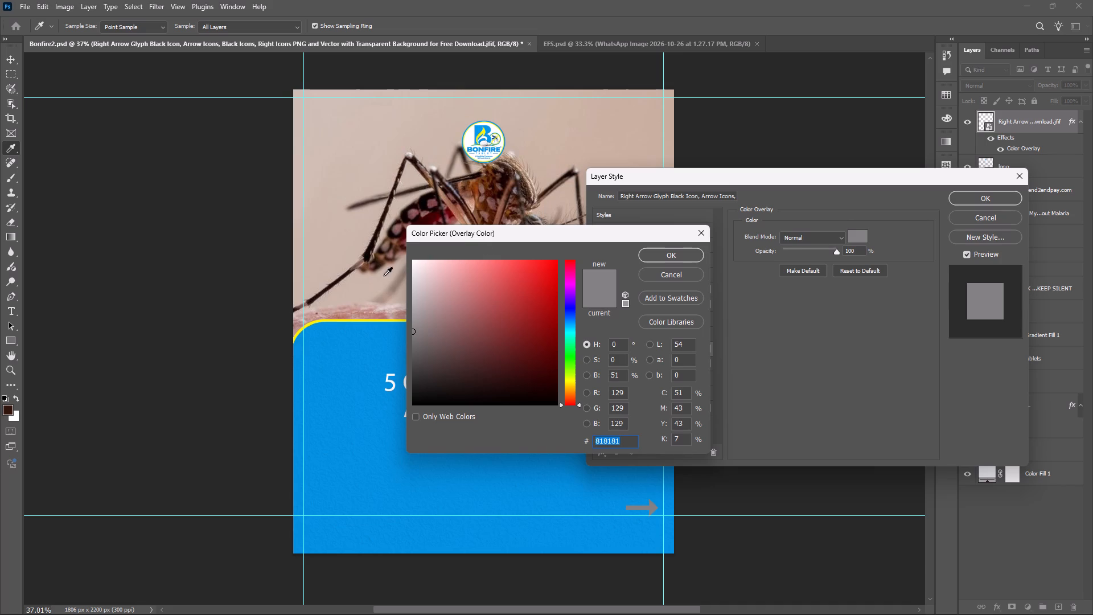
pyautogui.click(359, 320)
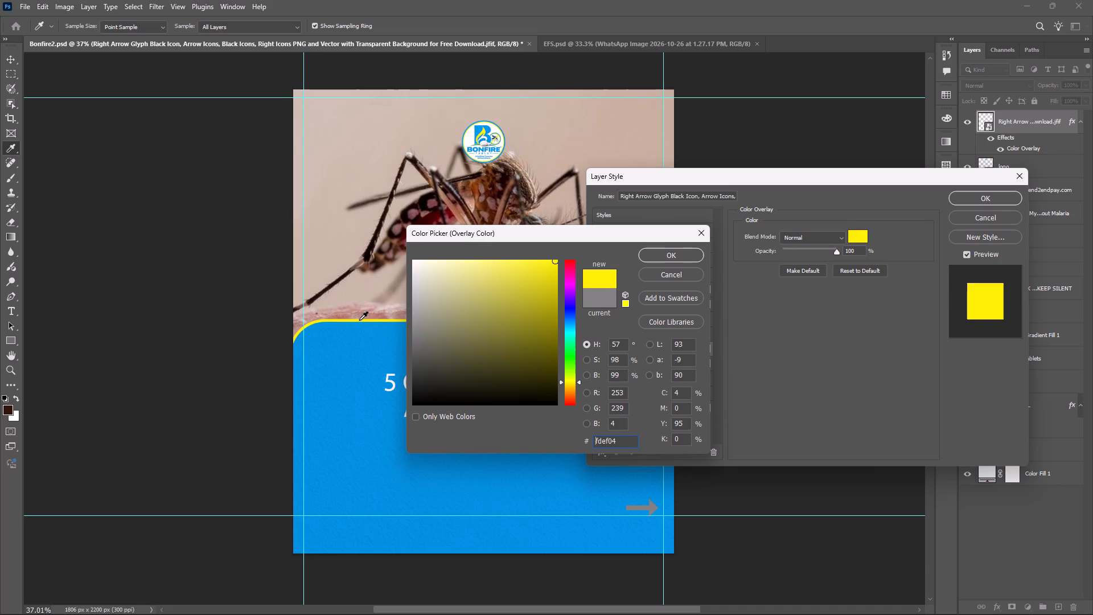
pyautogui.click(671, 259)
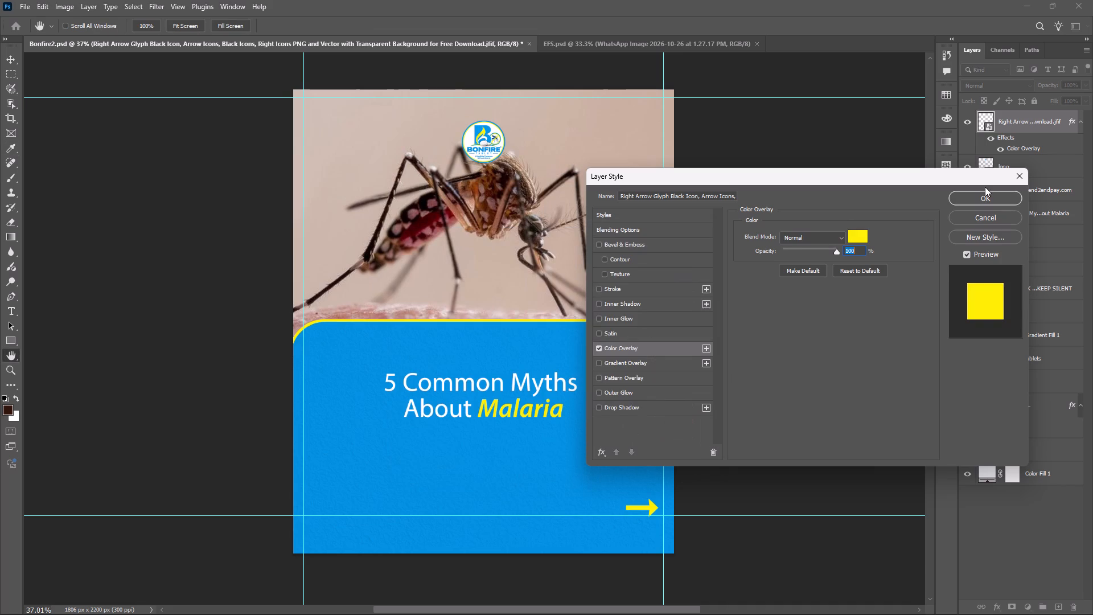
pyautogui.click(989, 203)
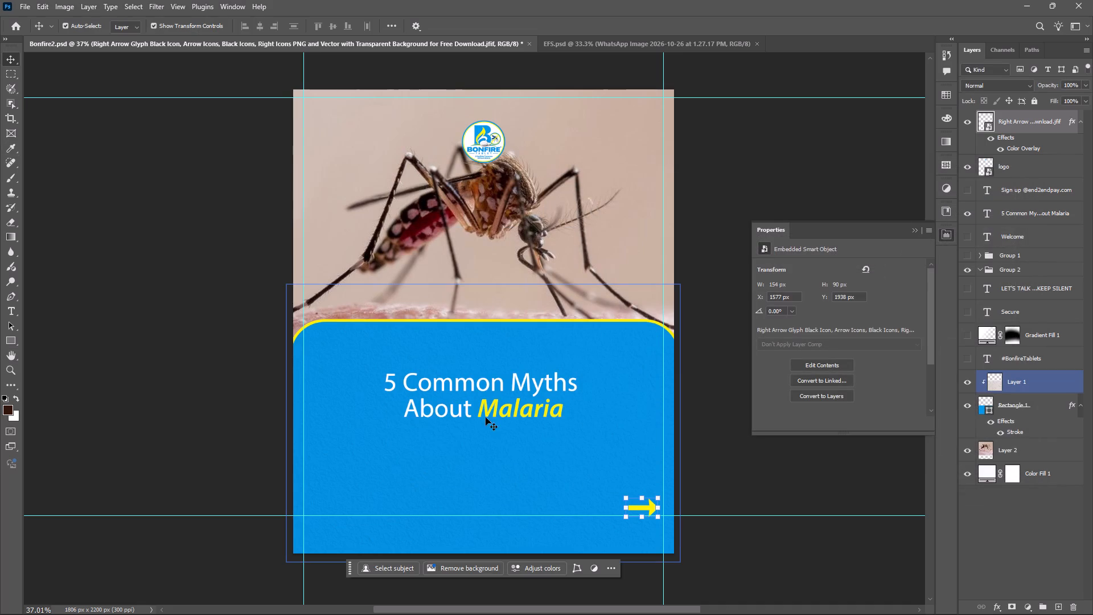
# Draw a rectangle about 1373 × 153 px on the blue panel below the headline, with no stroke.
pyautogui.hotkey('alt', 'Tab')
pyautogui.hotkey('alt', 'Tab')
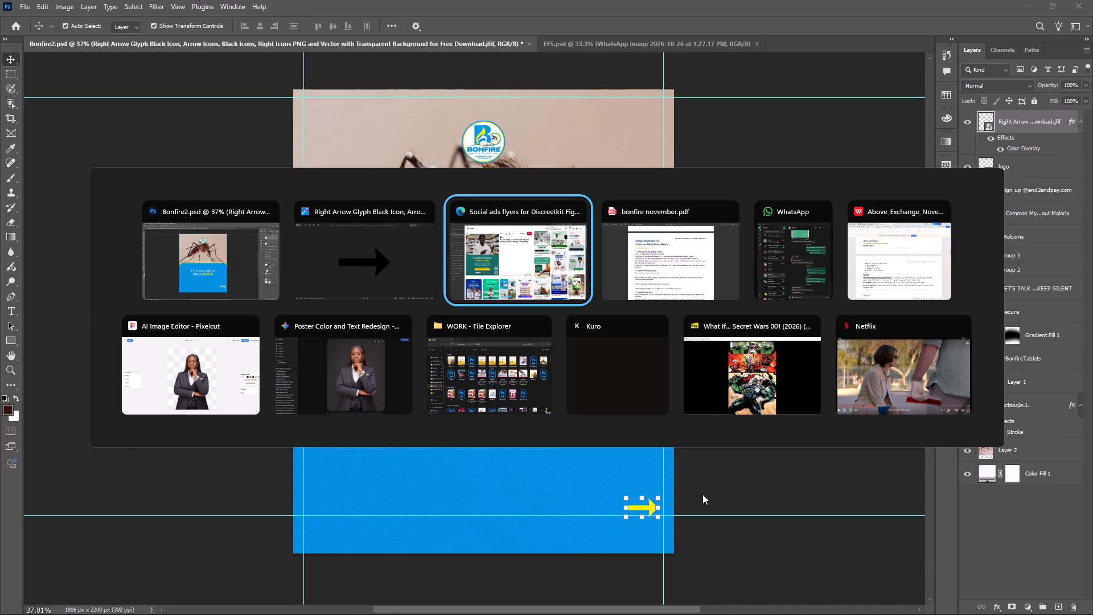
pyautogui.hotkey('alt', 'Tab')
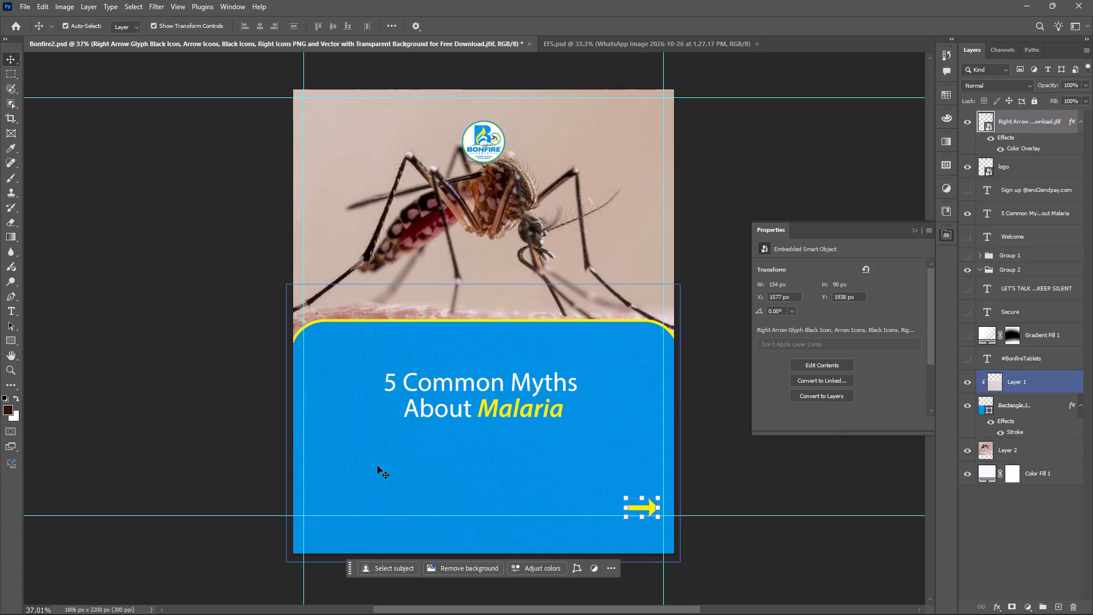
pyautogui.press('u')
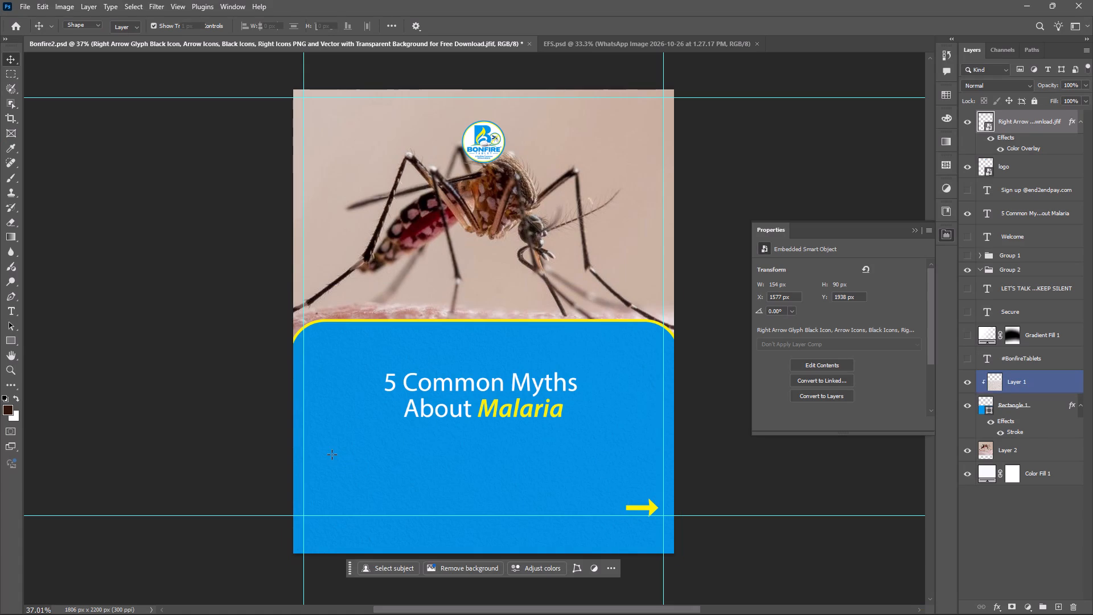
pyautogui.moveTo(338, 452); pyautogui.dragTo(419, 489)
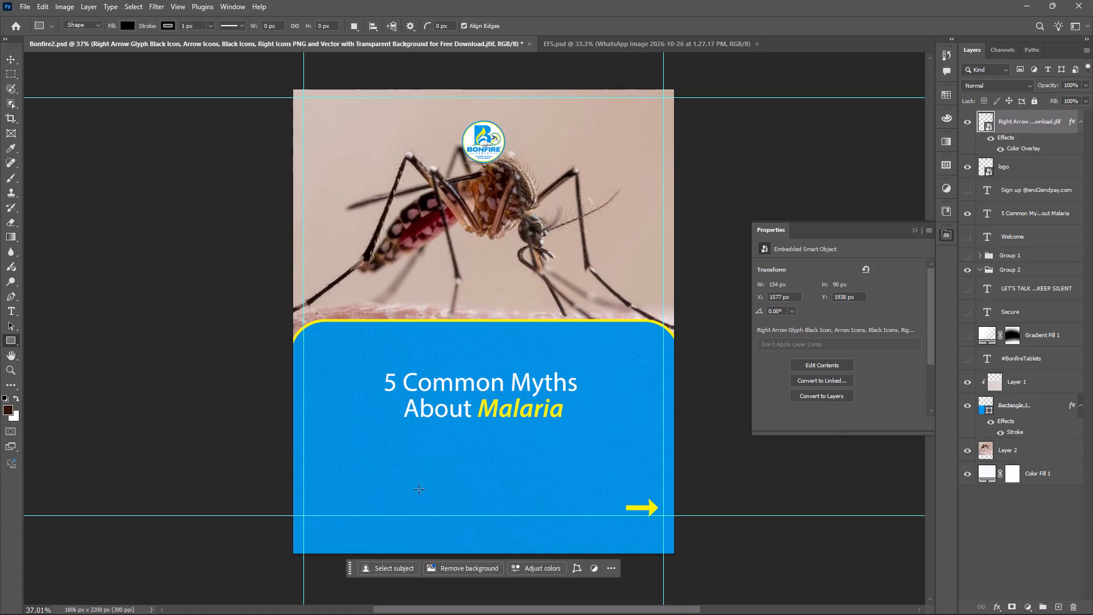
pyautogui.moveTo(419, 489); pyautogui.dragTo(597, 481)
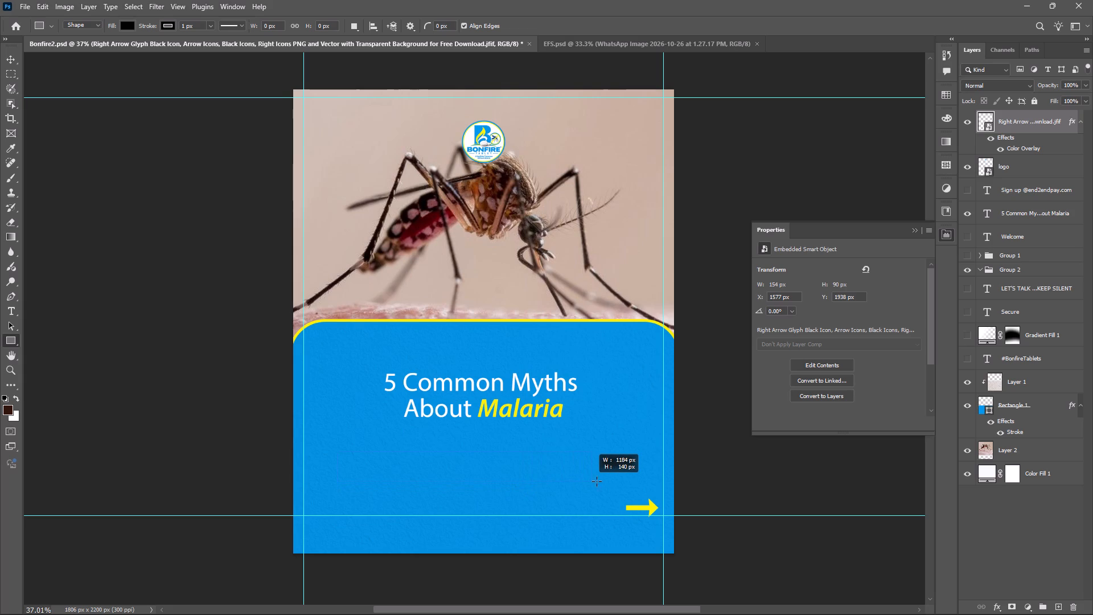
pyautogui.moveTo(597, 481); pyautogui.dragTo(635, 482)
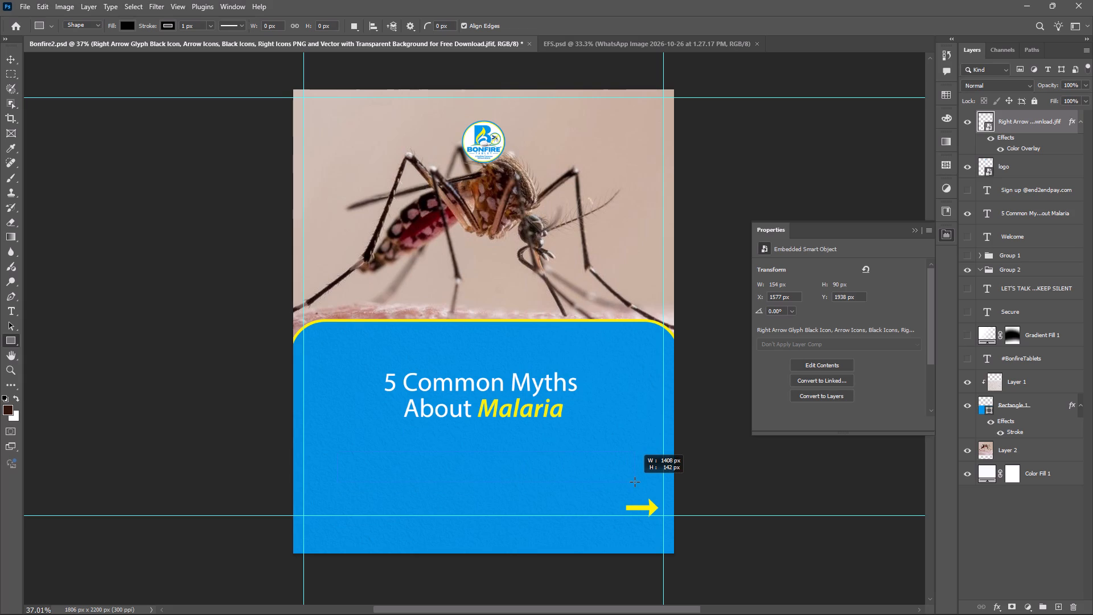
pyautogui.moveTo(635, 482); pyautogui.dragTo(632, 484)
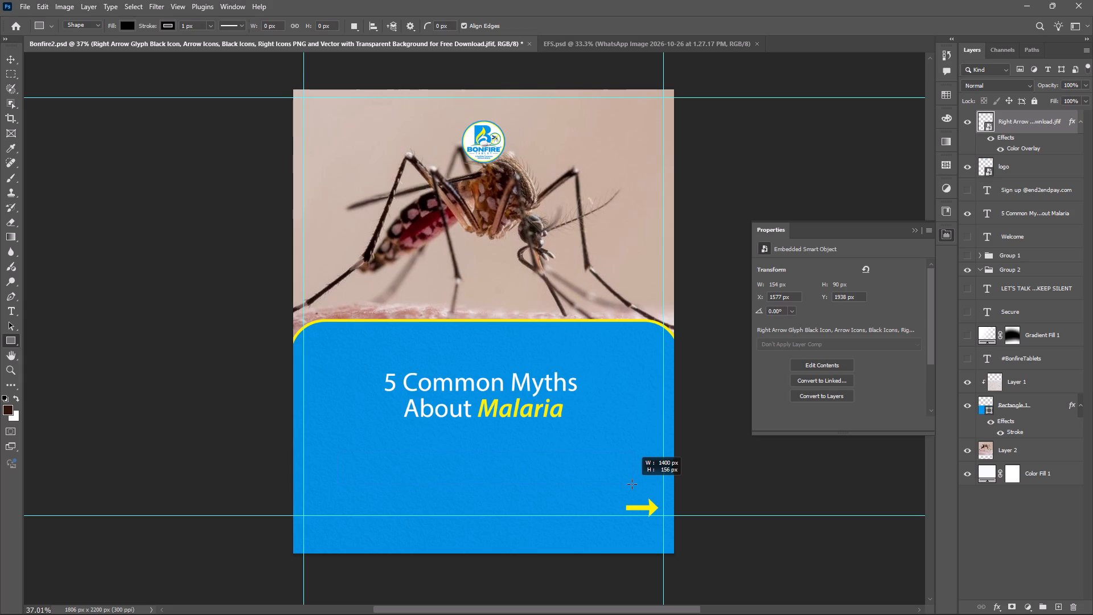
pyautogui.moveTo(632, 484); pyautogui.dragTo(627, 484)
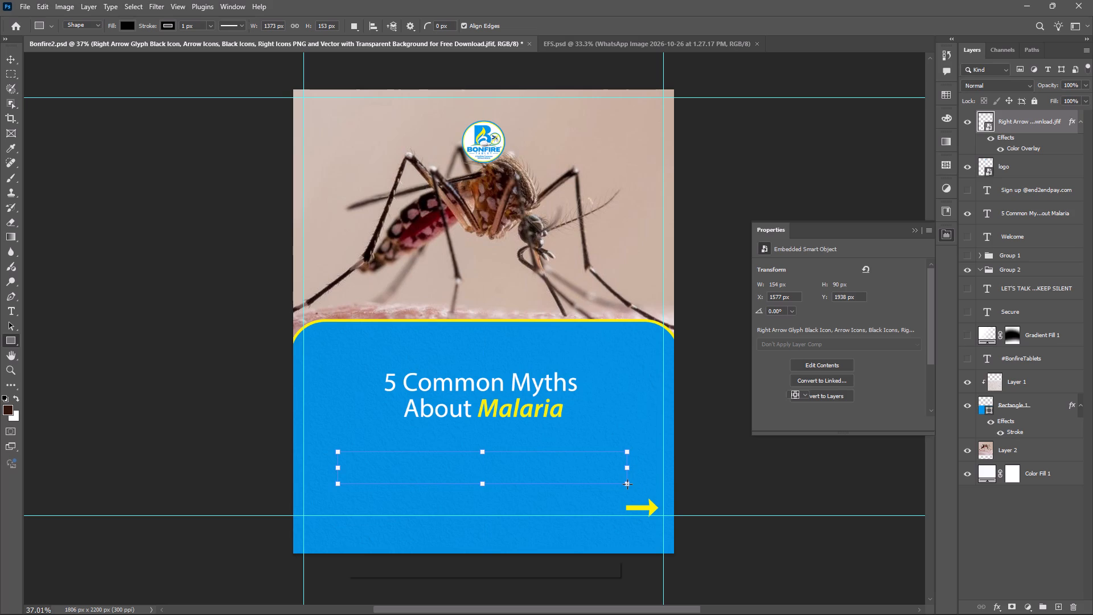
pyautogui.press('v')
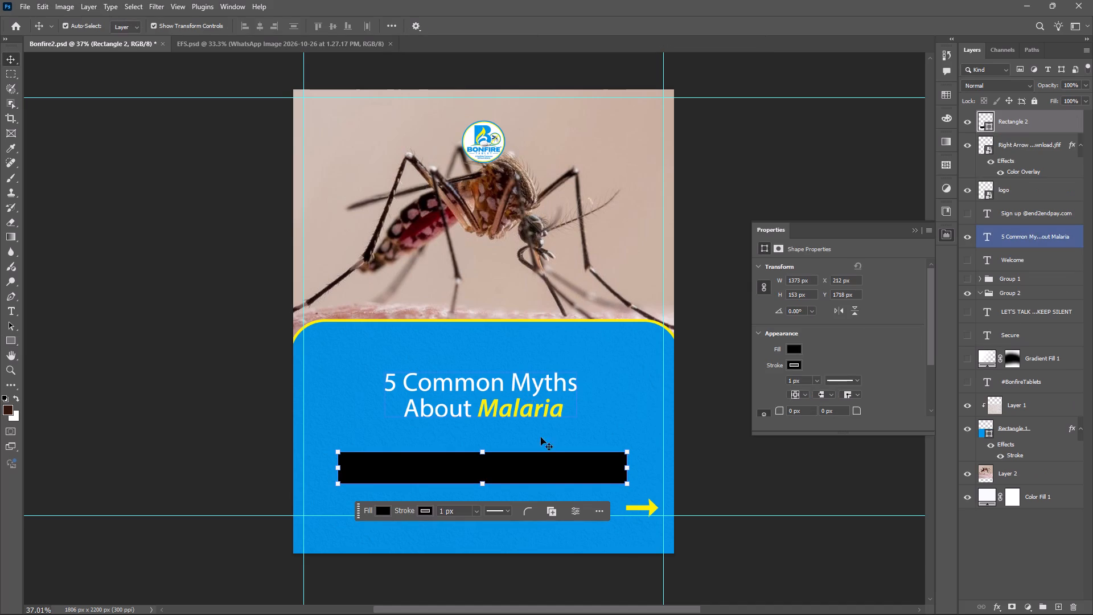
pyautogui.click(798, 365)
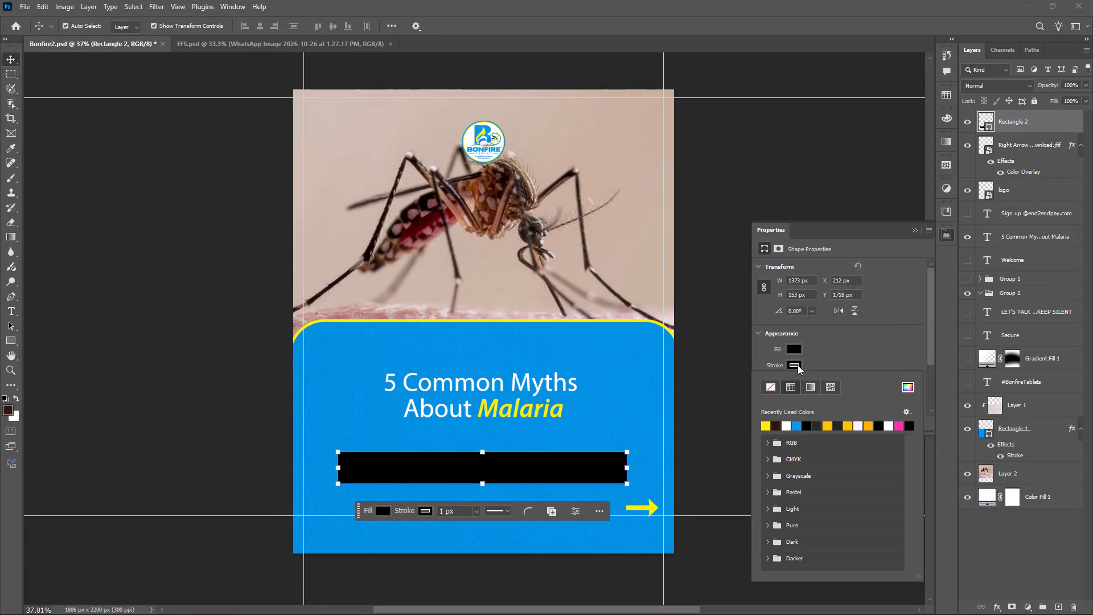
pyautogui.click(771, 383)
# Check the Discreetkit flyer in Edge, and round all corners of the new rectangle to about 63 px in Photoshop.
pyautogui.hotkey('alt', 'Tab')
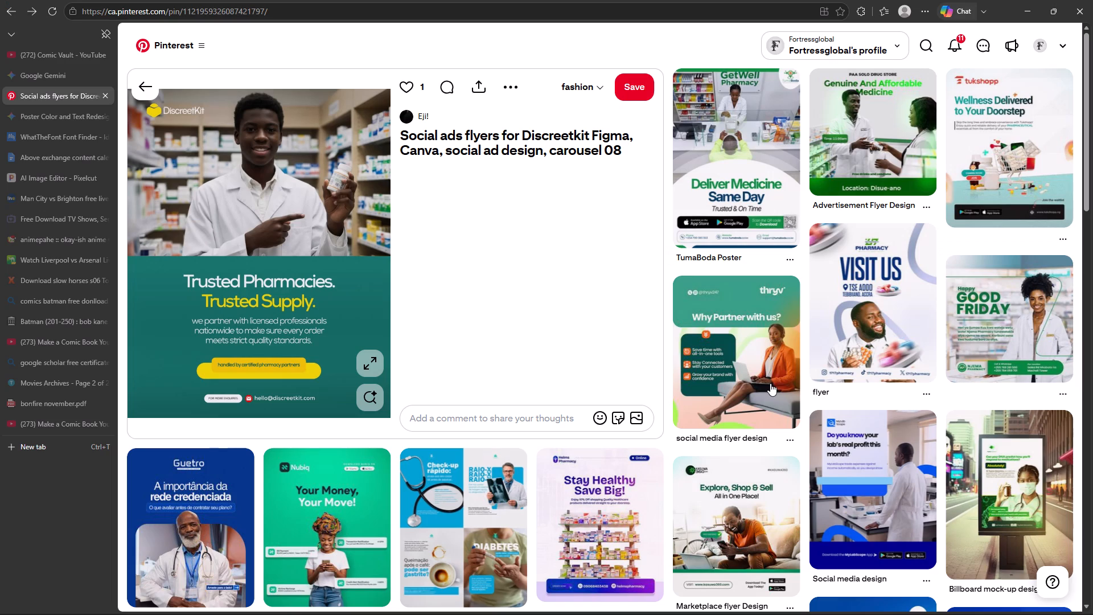
pyautogui.hotkey('alt', 'Tab')
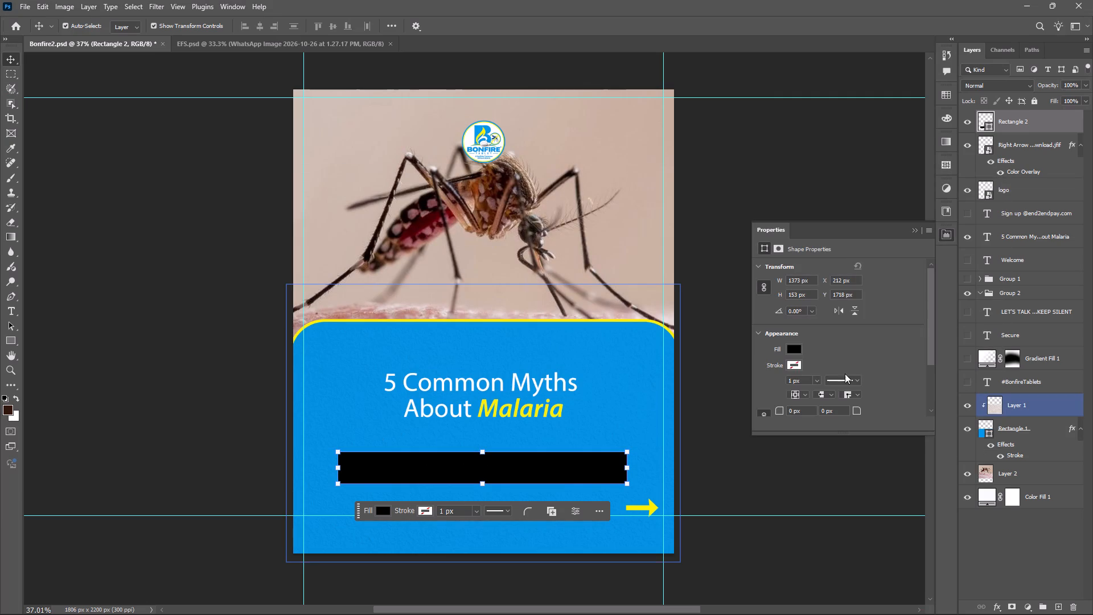
pyautogui.keyDown('alt'); pyautogui.scroll(2, 347, 461); pyautogui.keyUp('alt')
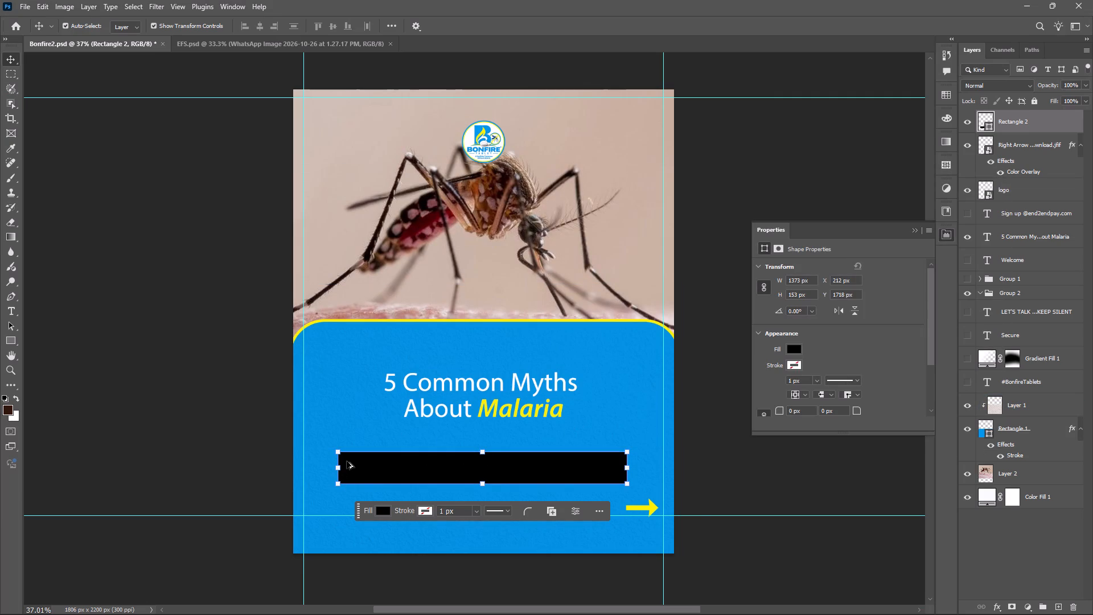
pyautogui.keyDown('alt'); pyautogui.scroll(2, 347, 461); pyautogui.keyUp('alt')
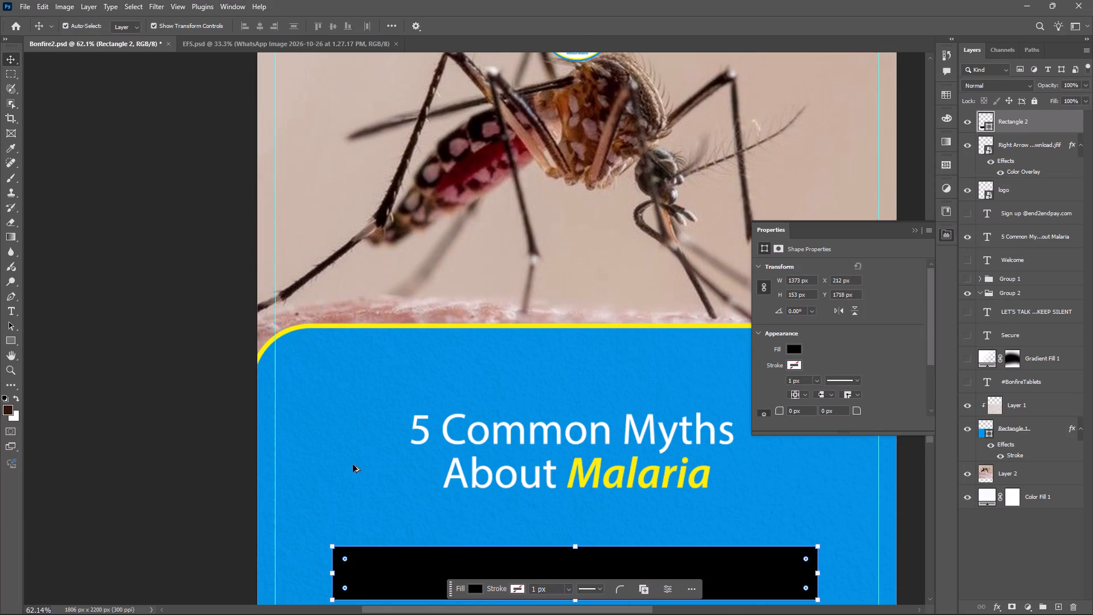
pyautogui.scroll(19, 352, 462)
pyautogui.scroll(-6, 349, 519)
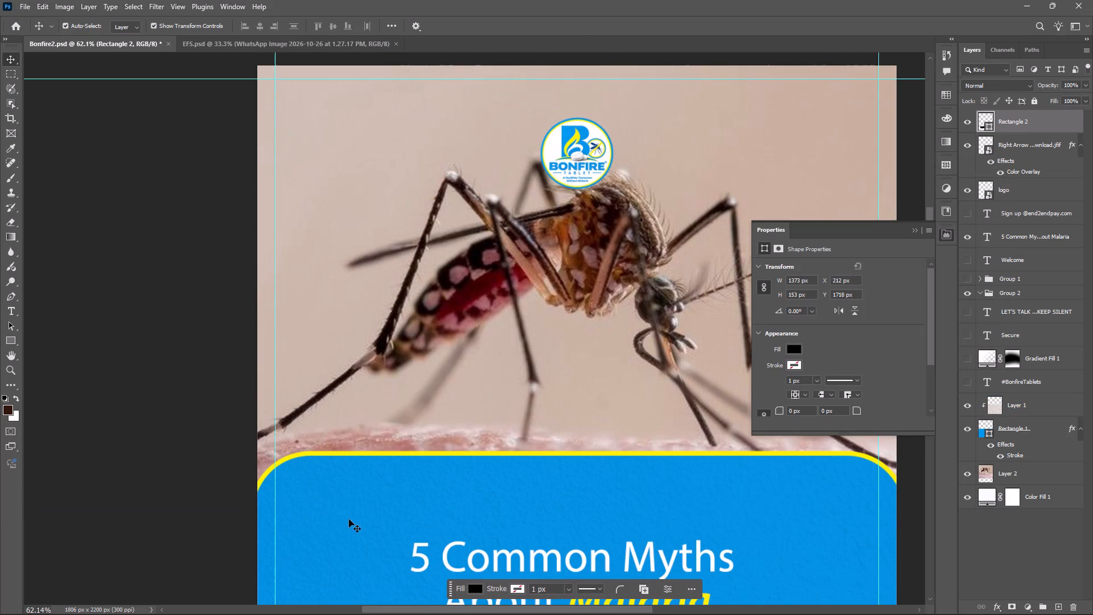
pyautogui.scroll(-6, 349, 519)
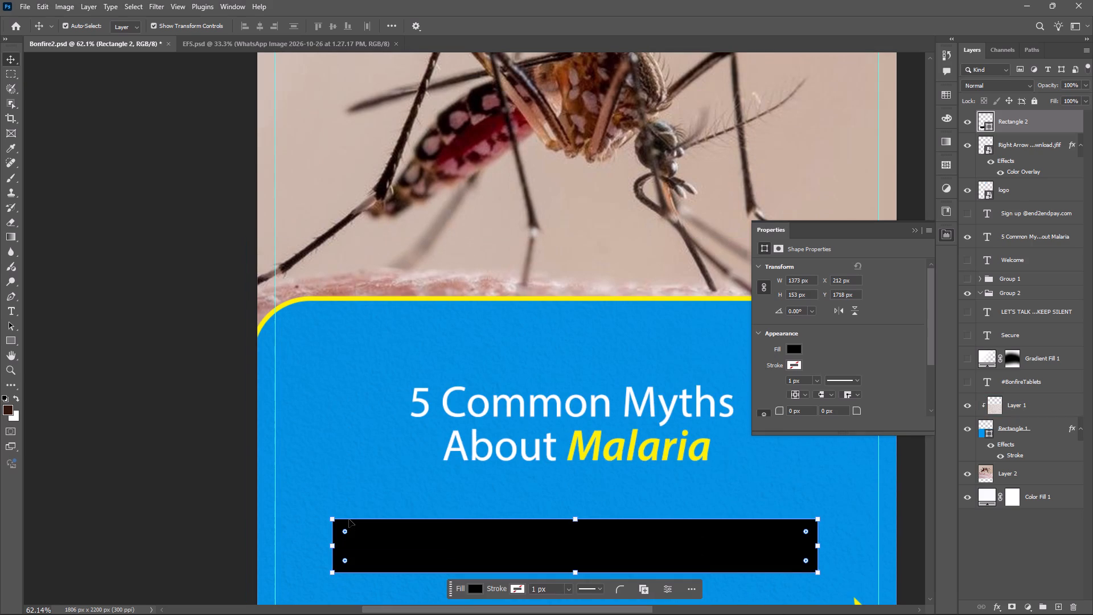
pyautogui.moveTo(344, 532); pyautogui.dragTo(365, 535)
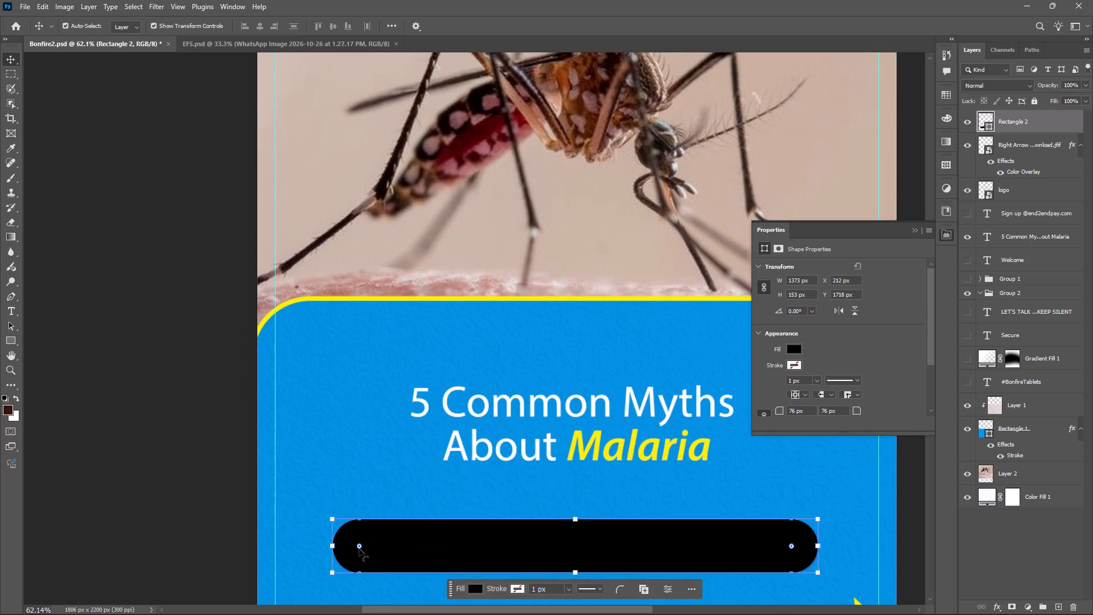
pyautogui.moveTo(359, 546); pyautogui.dragTo(355, 539)
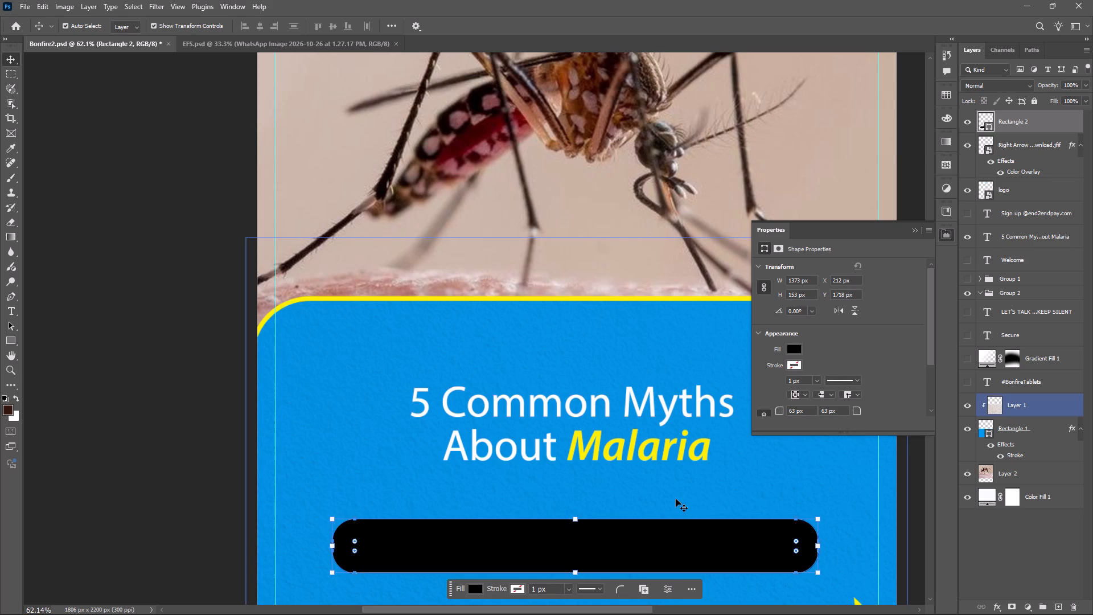
# Fill the rounded bar with the recently used yellow.
pyautogui.click(472, 589)
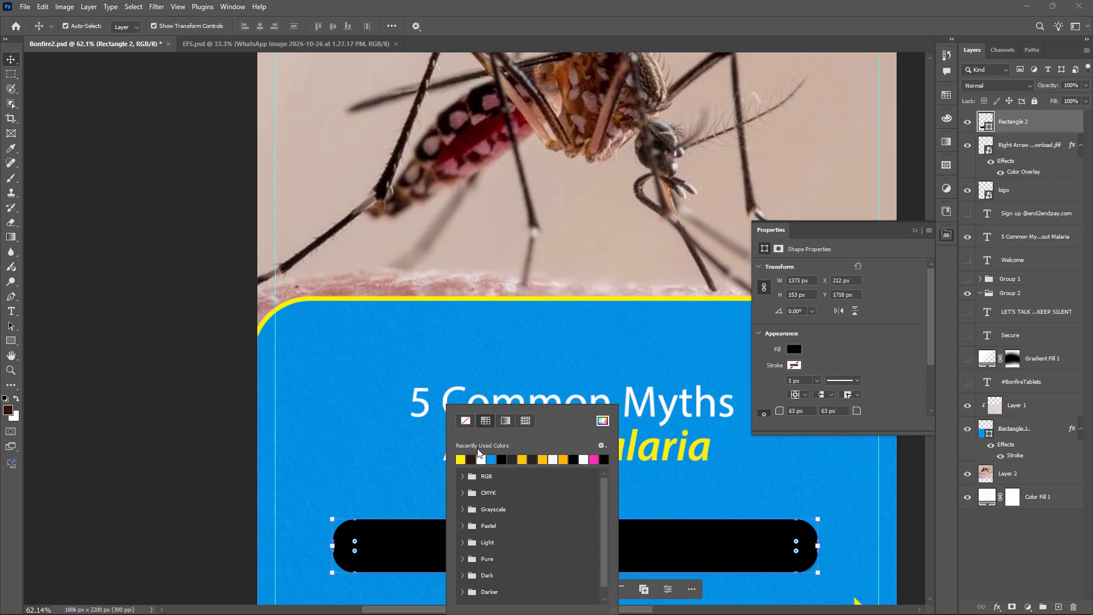
pyautogui.click(458, 458)
pyautogui.press('v')
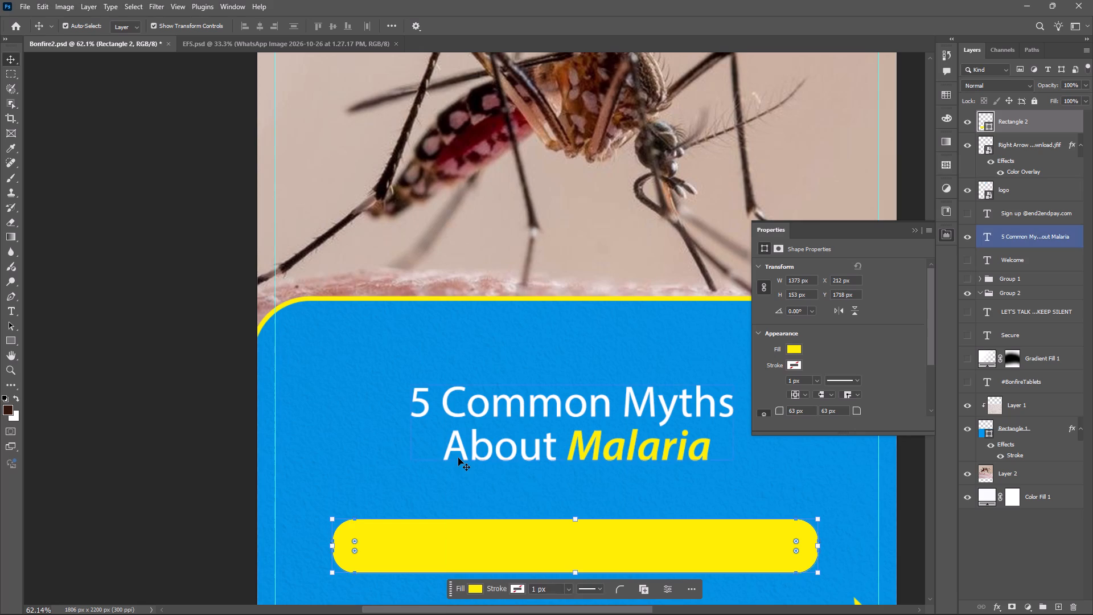
pyautogui.press('v')
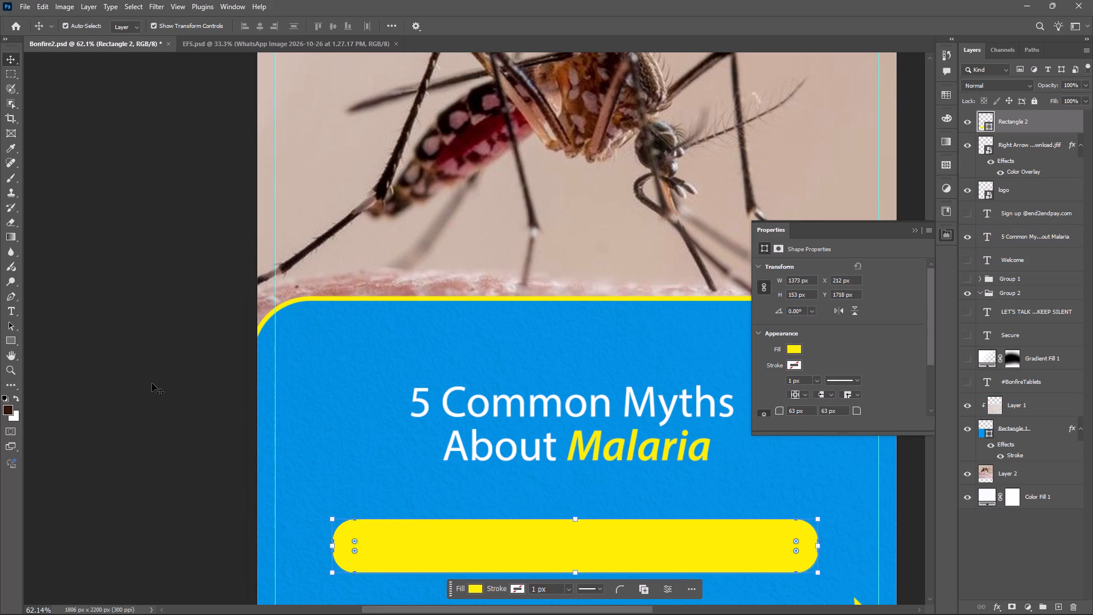
# Duplicate the yellow rounded bar layer.
pyautogui.keyDown('alt'); pyautogui.scroll(-2, 152, 383); pyautogui.keyUp('alt')
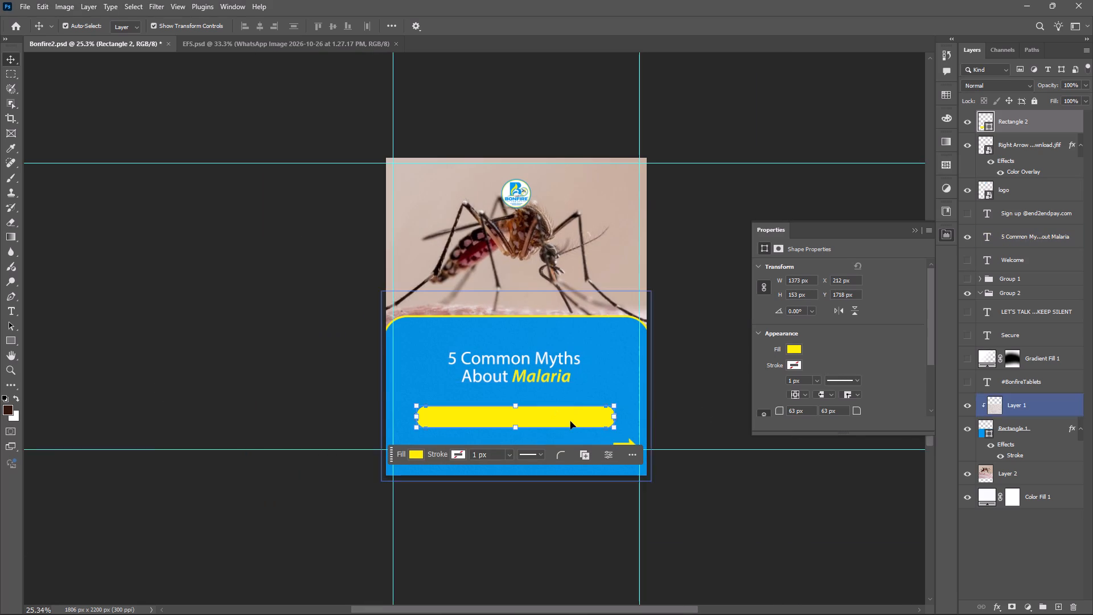
pyautogui.keyDown('alt'); pyautogui.scroll(2, 567, 420); pyautogui.keyUp('alt')
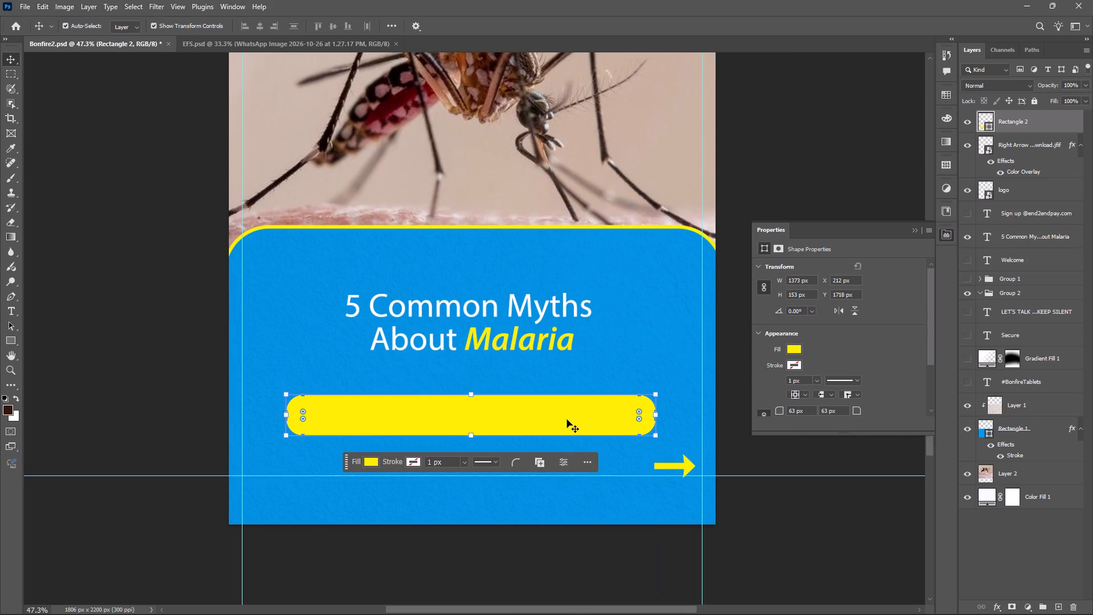
pyautogui.hotkey('ctrl', 'j')
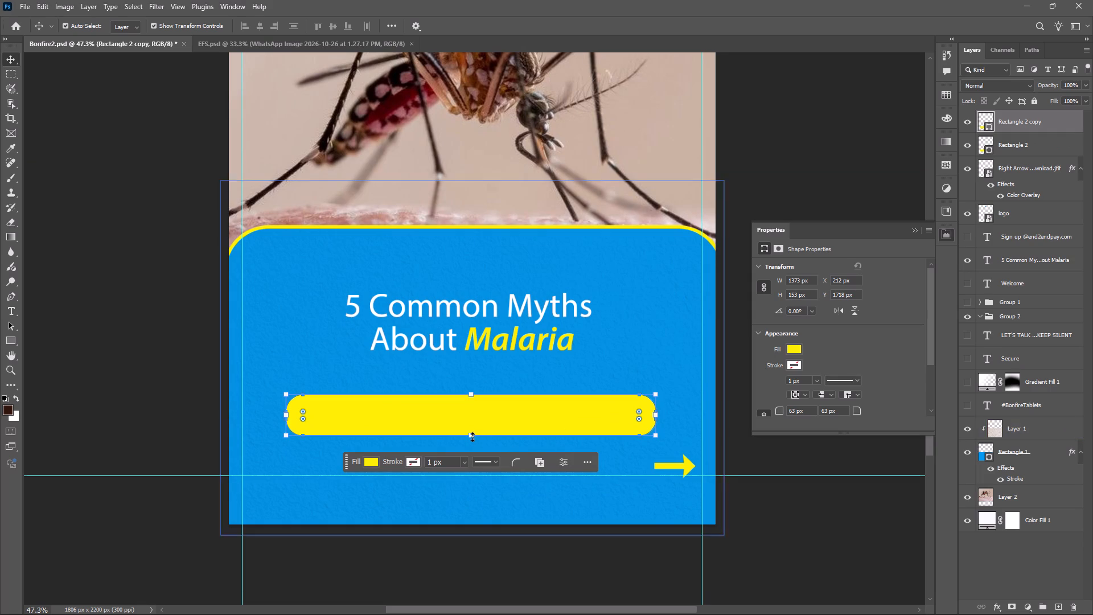
# Scale the duplicated bar to about 1178 × 132 px and raise it over the original's upper edge, checking the Discreetkit flyer in Edge for reference.
pyautogui.keyDown('alt'); pyautogui.moveTo(470, 435); pyautogui.dragTo(469, 429); pyautogui.keyUp('alt')
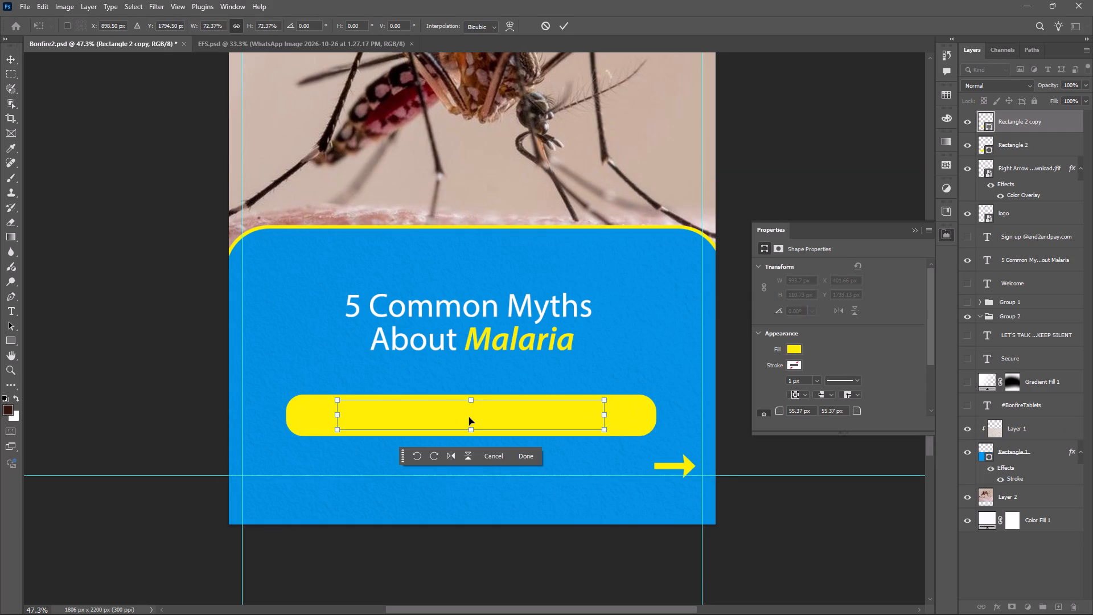
pyautogui.keyDown('shift'); pyautogui.moveTo(468, 415); pyautogui.dragTo(469, 392); pyautogui.keyUp('shift')
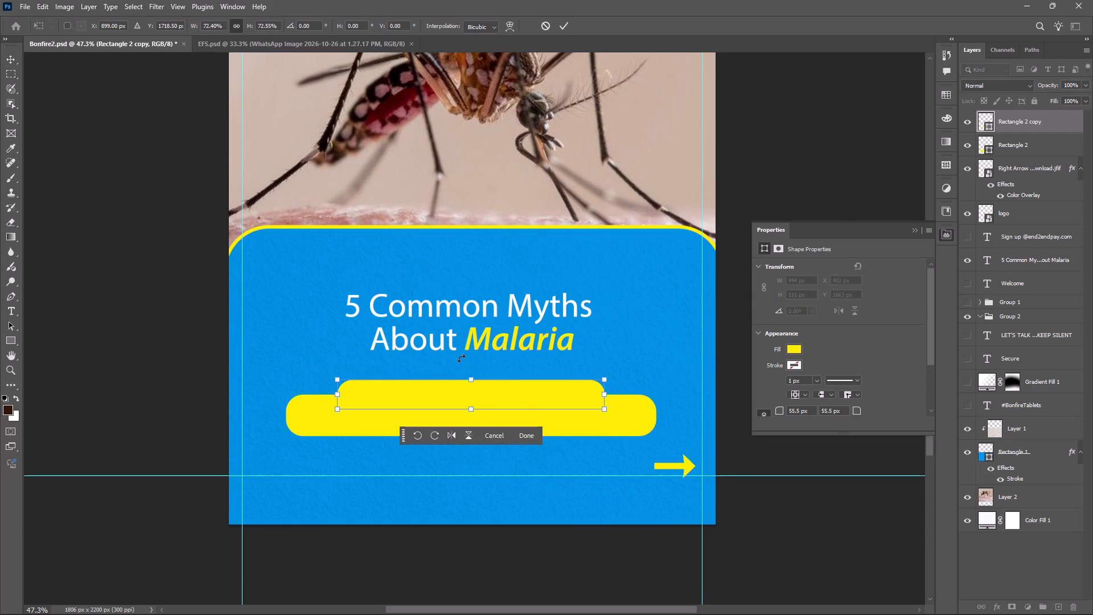
pyautogui.hotkey('alt', 'Tab')
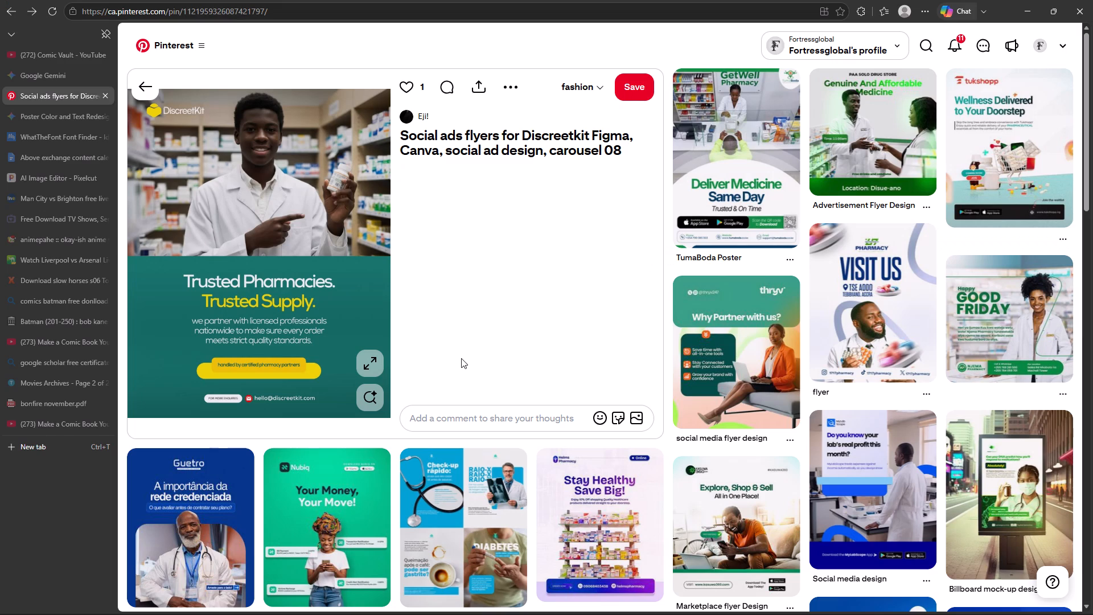
pyautogui.hotkey('alt', 'Tab')
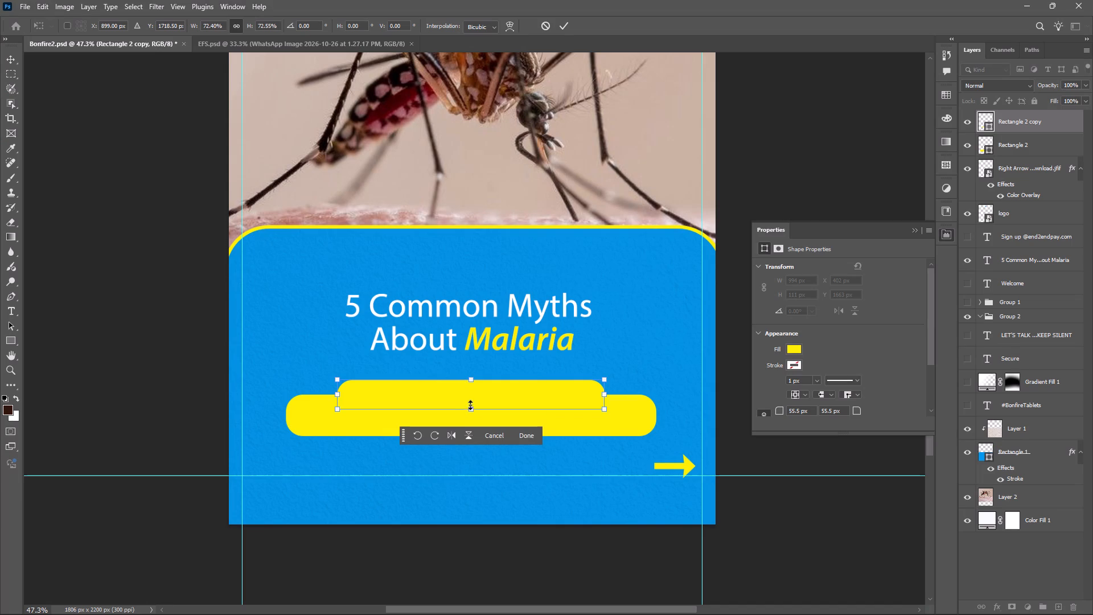
pyautogui.moveTo(470, 409); pyautogui.dragTo(471, 415)
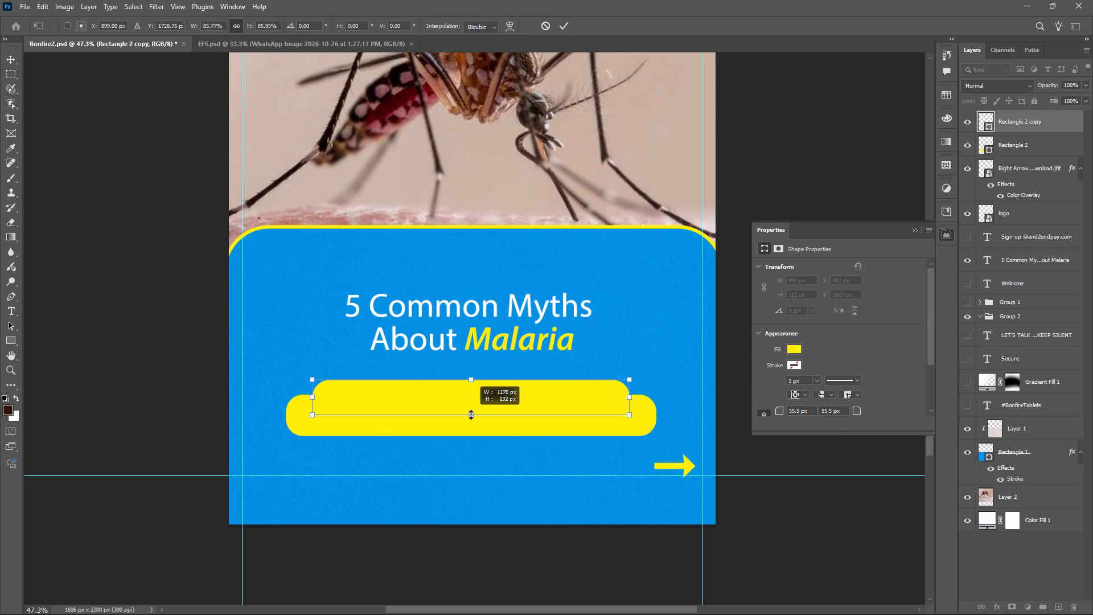
pyautogui.moveTo(471, 415); pyautogui.dragTo(471, 414)
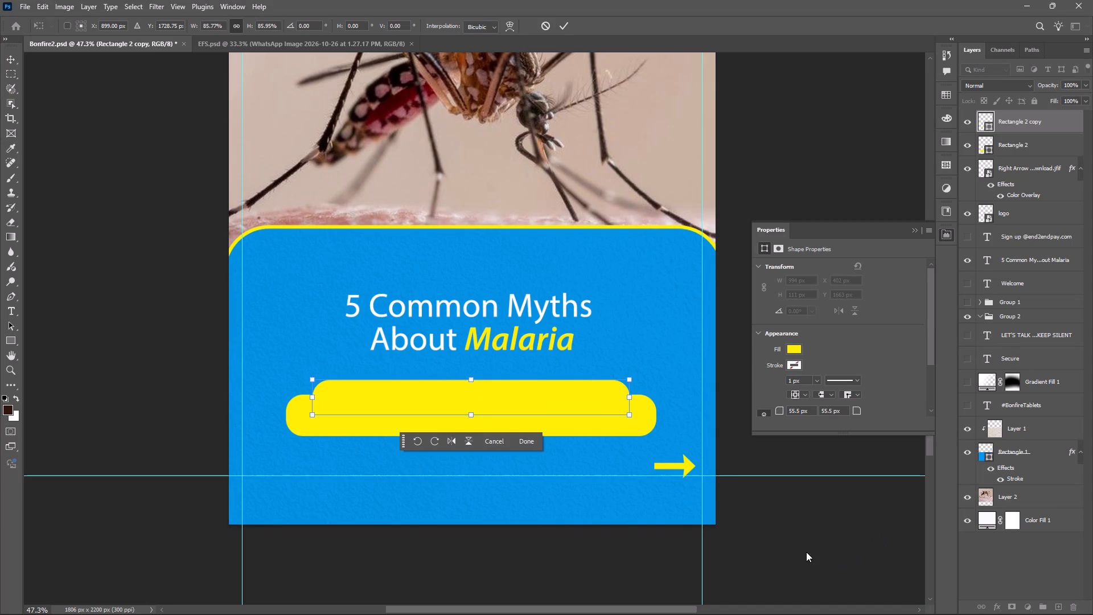
pyautogui.click(853, 566)
pyautogui.press('Down')
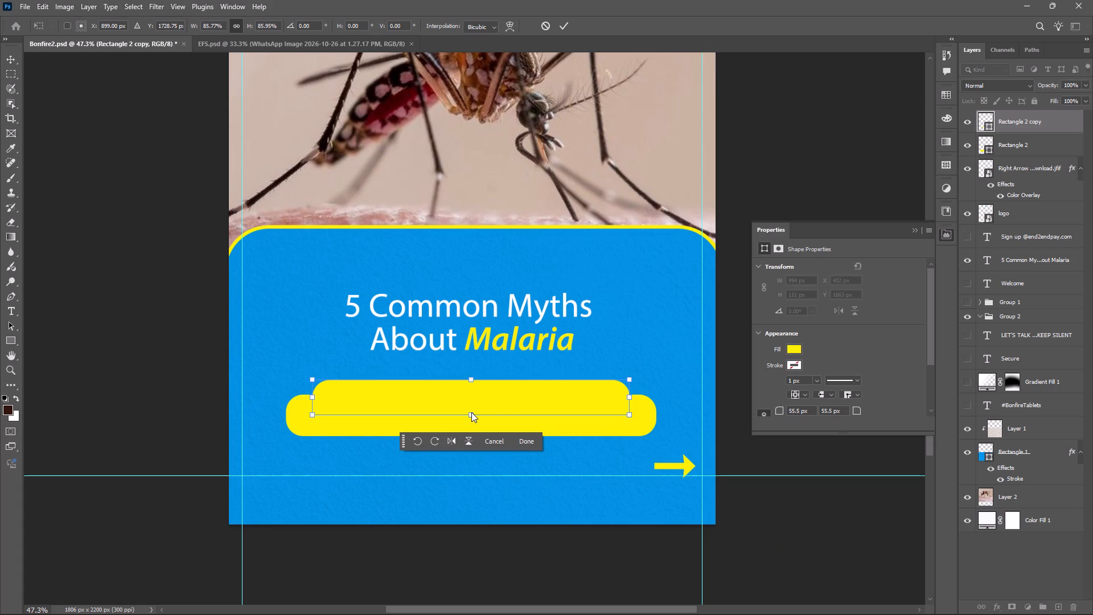
pyautogui.click(471, 412)
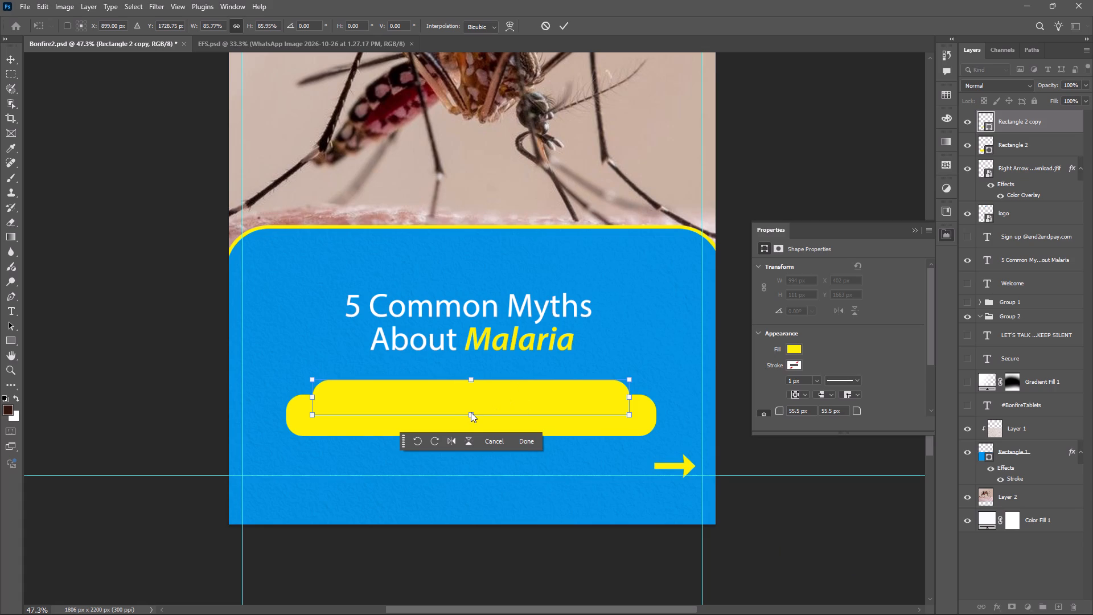
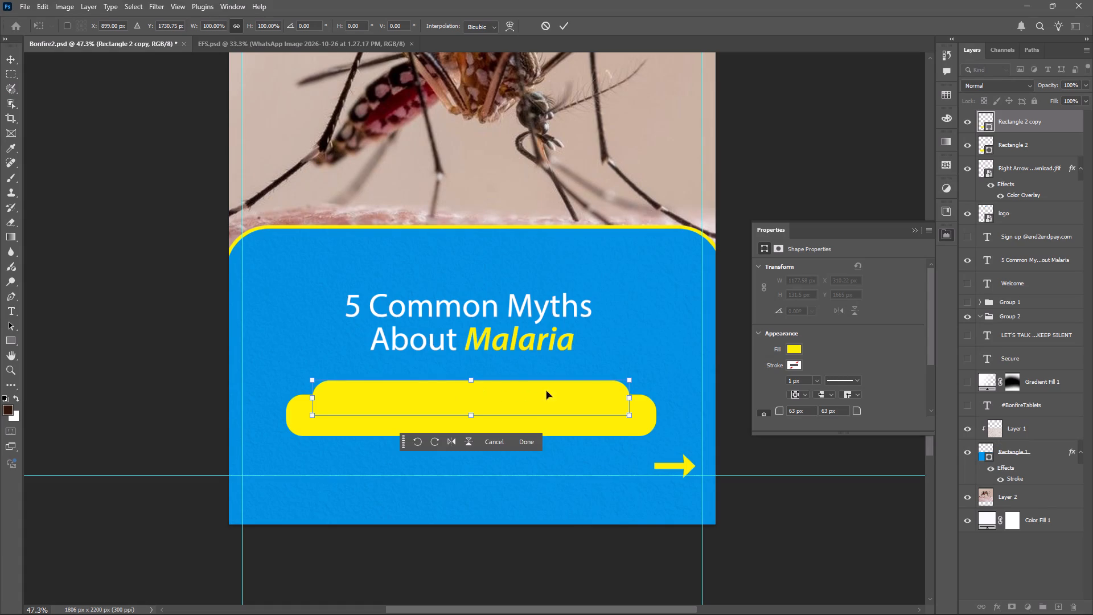
pyautogui.keyDown('alt'); pyautogui.scroll(1, 343, 396); pyautogui.keyUp('alt')
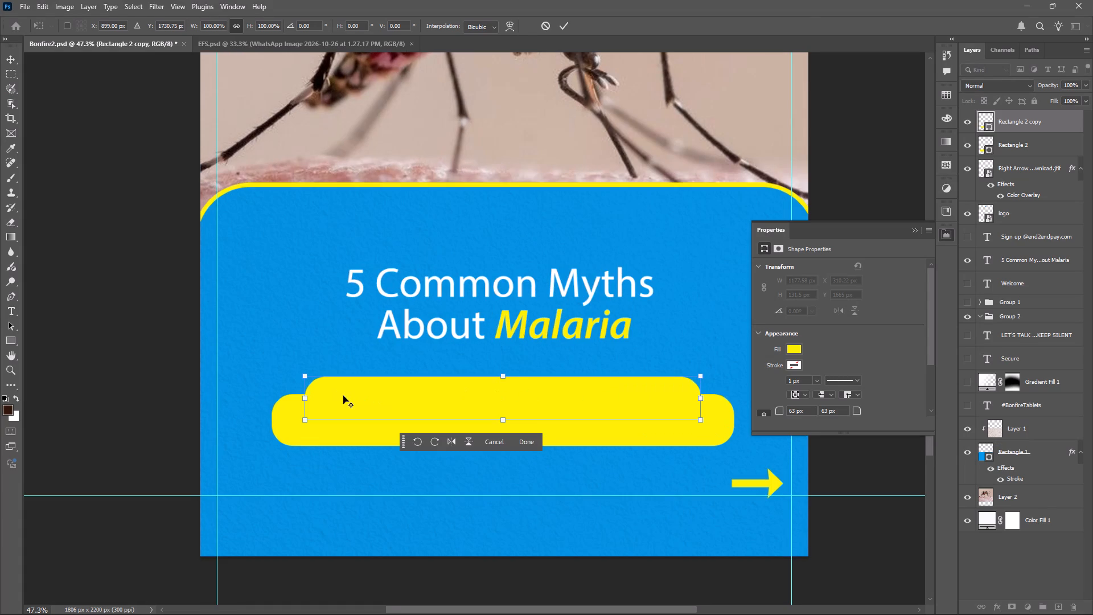
pyautogui.keyDown('alt'); pyautogui.scroll(1, 343, 396); pyautogui.keyUp('alt')
pyautogui.scroll(1, 276, 430)
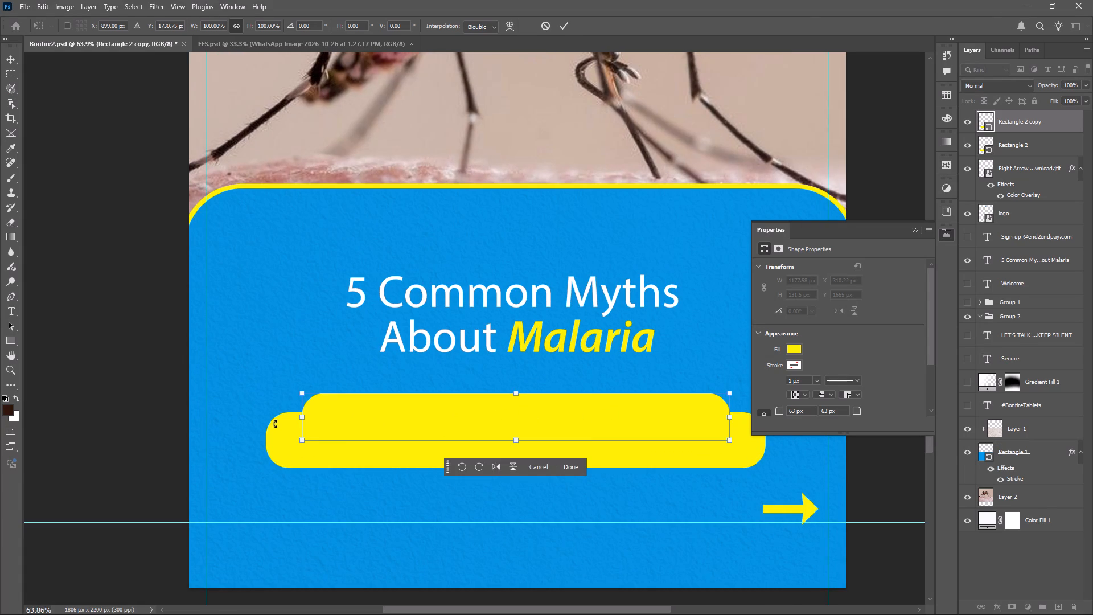
pyautogui.press('Down')
pyautogui.press('Down')
pyautogui.press('Down')
pyautogui.press('Down')
pyautogui.press('Down')
pyautogui.press('Down')
pyautogui.press('Down')
pyautogui.press('Down')
pyautogui.press('Down')
pyautogui.press('Down')
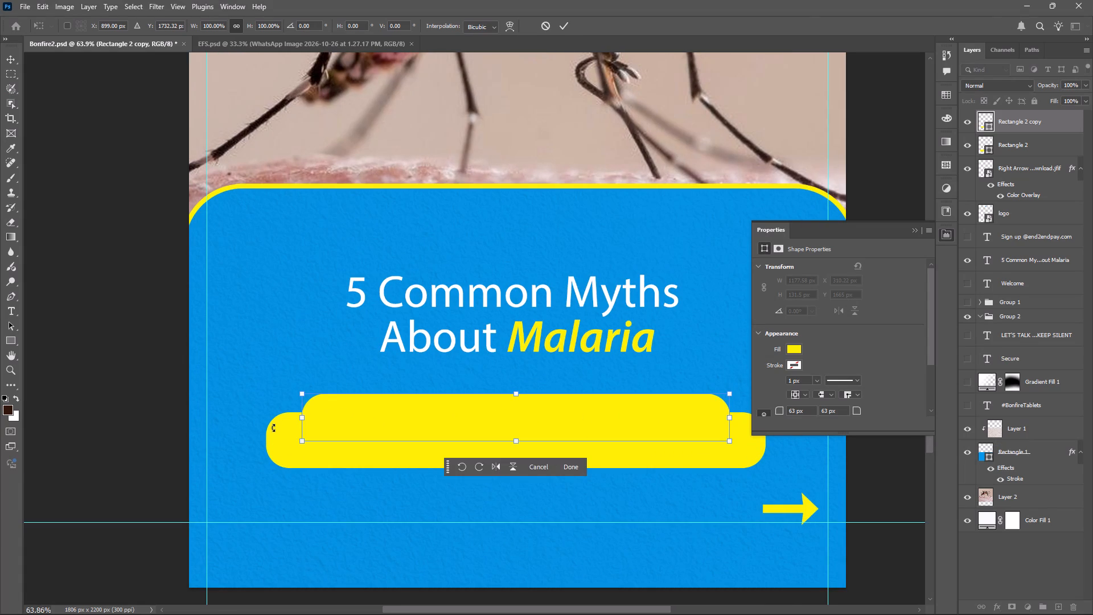
pyautogui.press('Down')
pyautogui.press('Down')
pyautogui.press('Down')
pyautogui.press('Down')
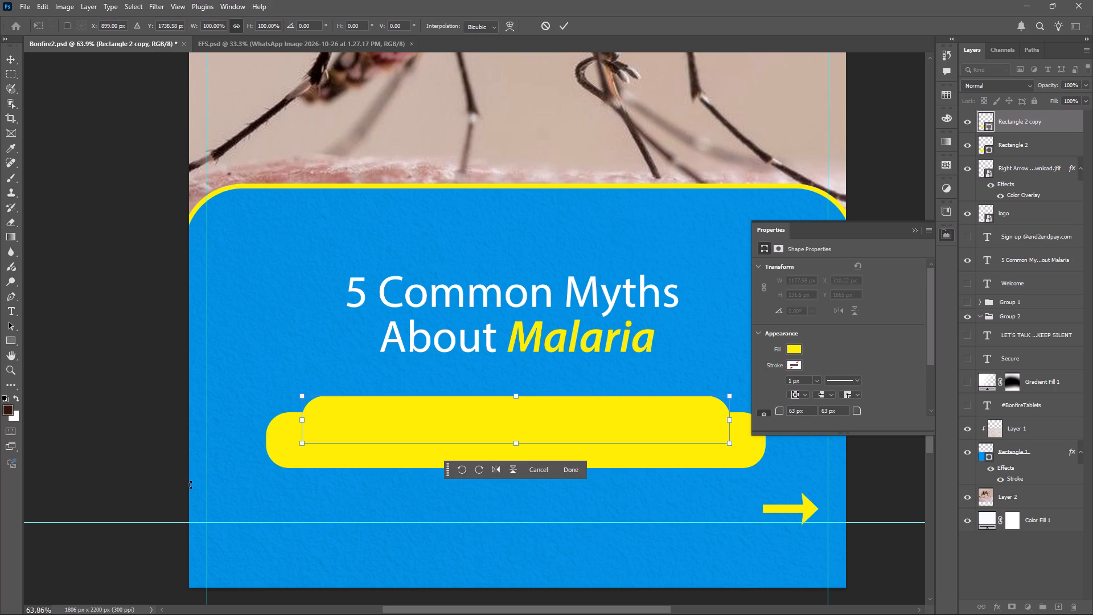
pyautogui.click(106, 486)
pyautogui.click(272, 446)
# Reduce the corner rounding of the shorter duplicated bar to about 39 px.
pyautogui.keyDown('alt'); pyautogui.scroll(-1, 815, 507); pyautogui.keyUp('alt')
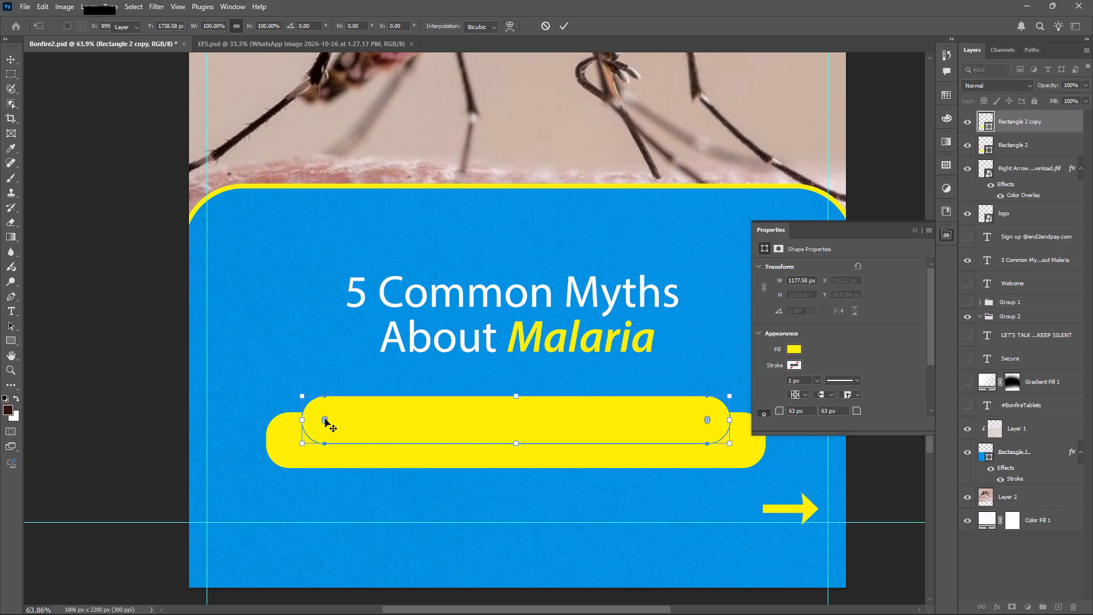
pyautogui.moveTo(324, 420); pyautogui.dragTo(317, 407)
pyautogui.moveTo(317, 407); pyautogui.dragTo(317, 407)
pyautogui.moveTo(326, 420); pyautogui.dragTo(316, 408)
pyautogui.moveTo(325, 418); pyautogui.dragTo(315, 405)
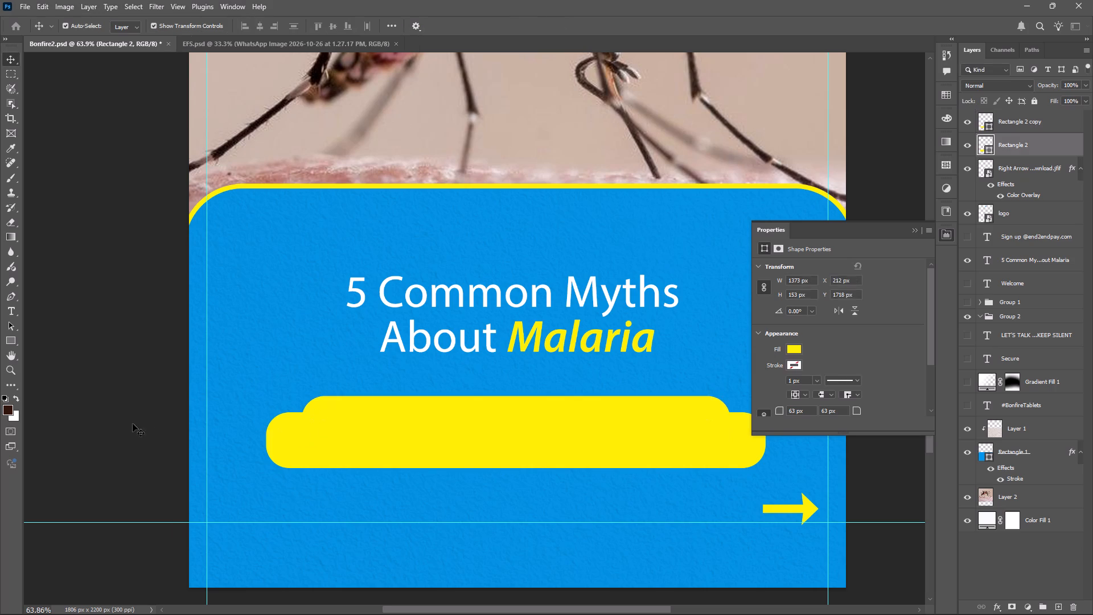
pyautogui.scroll(-3, 133, 424)
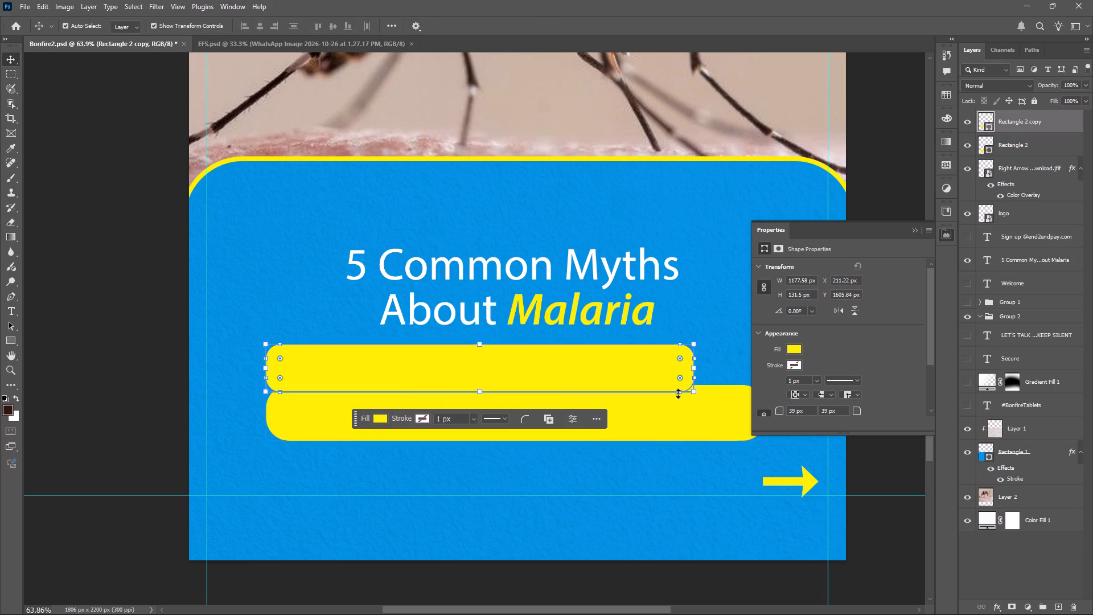
# Centre the shorter bar horizontally on the canvas and lower it to overlap the longer bar, at about X 314, Y 1678 px.
pyautogui.doubleClick(695, 372)
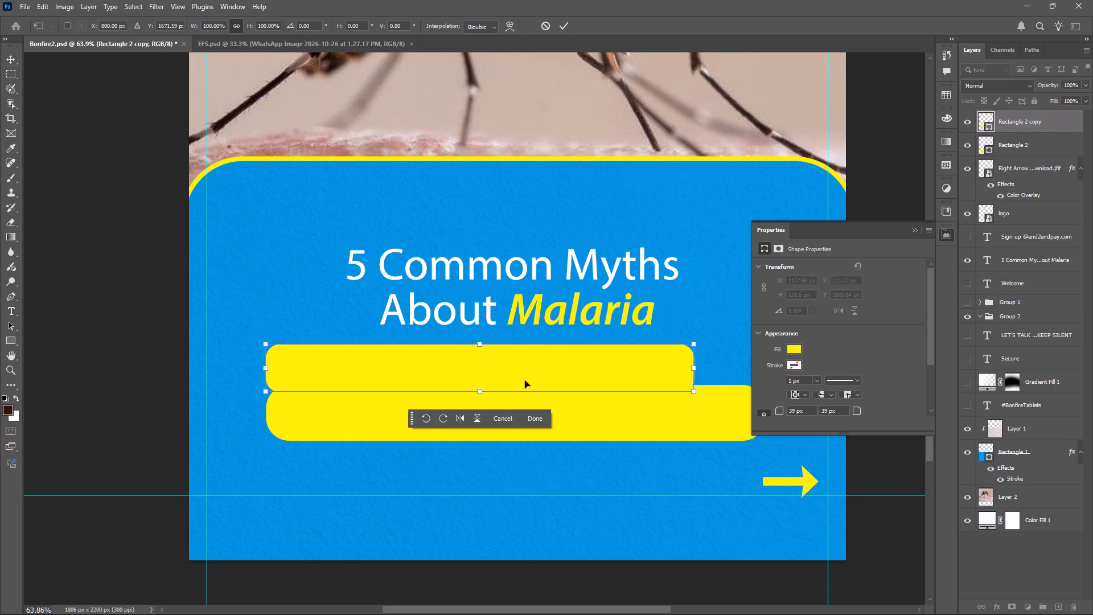
pyautogui.keyDown('shift'); pyautogui.moveTo(499, 368); pyautogui.dragTo(528, 367); pyautogui.keyUp('shift')
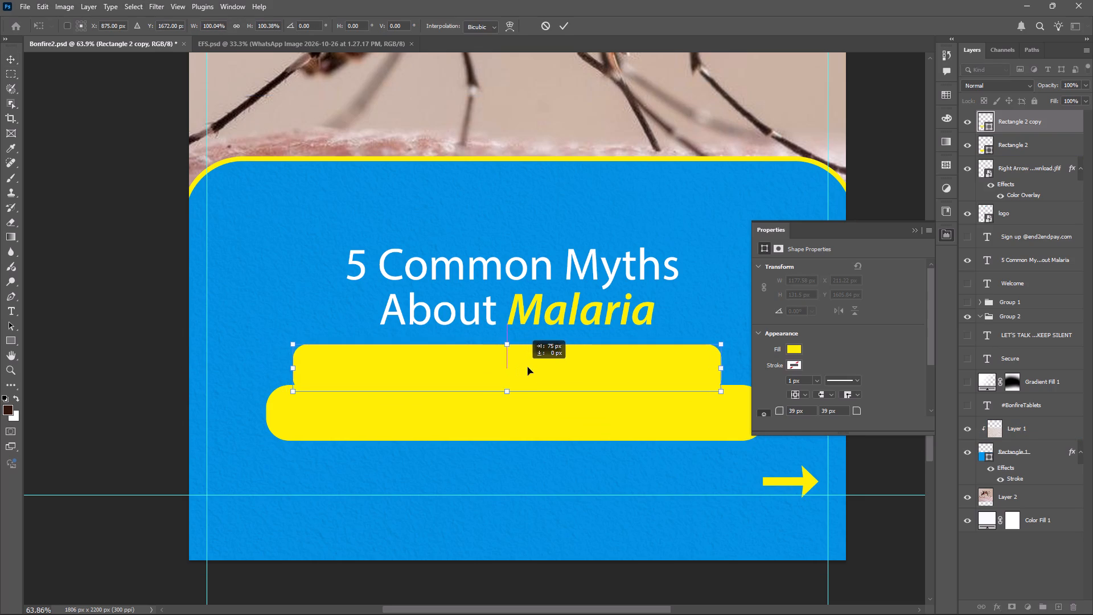
pyautogui.keyDown('shift'); pyautogui.moveTo(528, 367); pyautogui.dragTo(537, 367); pyautogui.keyUp('shift')
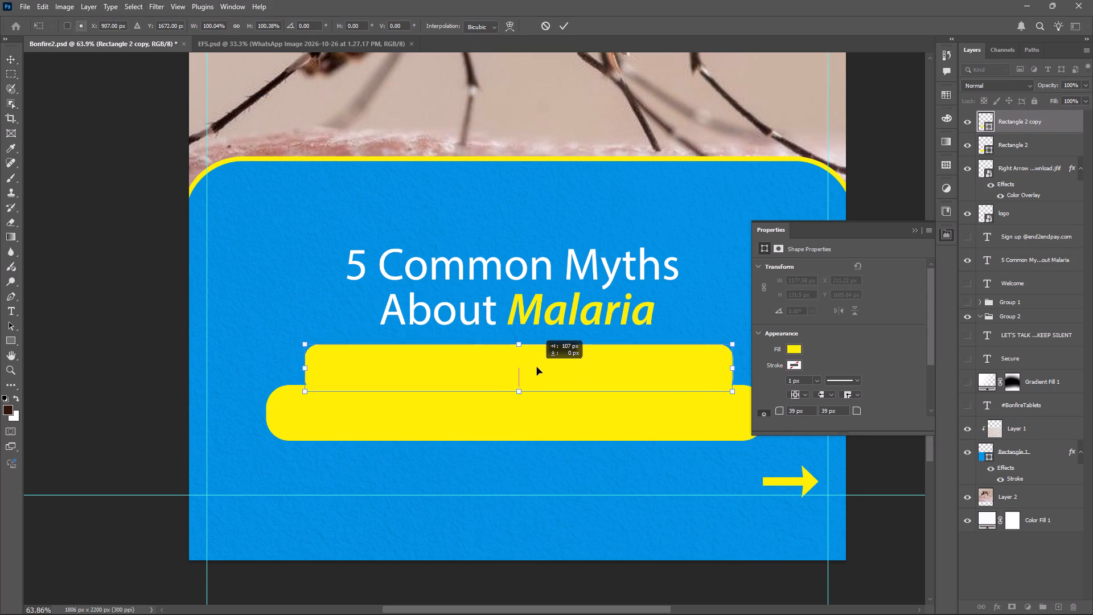
pyautogui.keyDown('shift'); pyautogui.moveTo(537, 367); pyautogui.dragTo(537, 368); pyautogui.keyUp('shift')
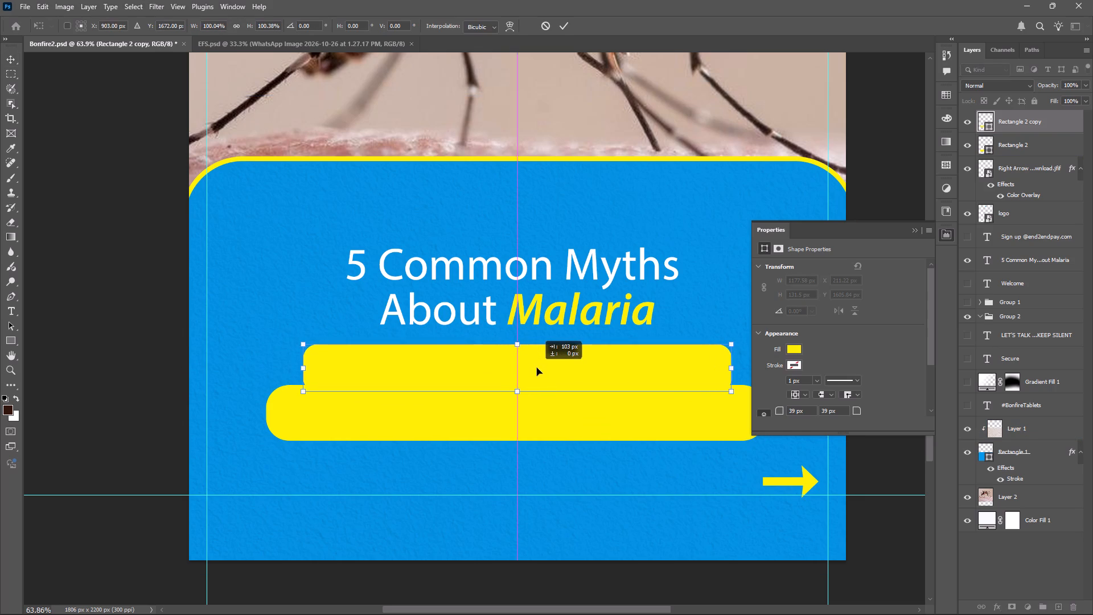
pyautogui.keyDown('shift'); pyautogui.moveTo(537, 368); pyautogui.dragTo(537, 367); pyautogui.keyUp('shift')
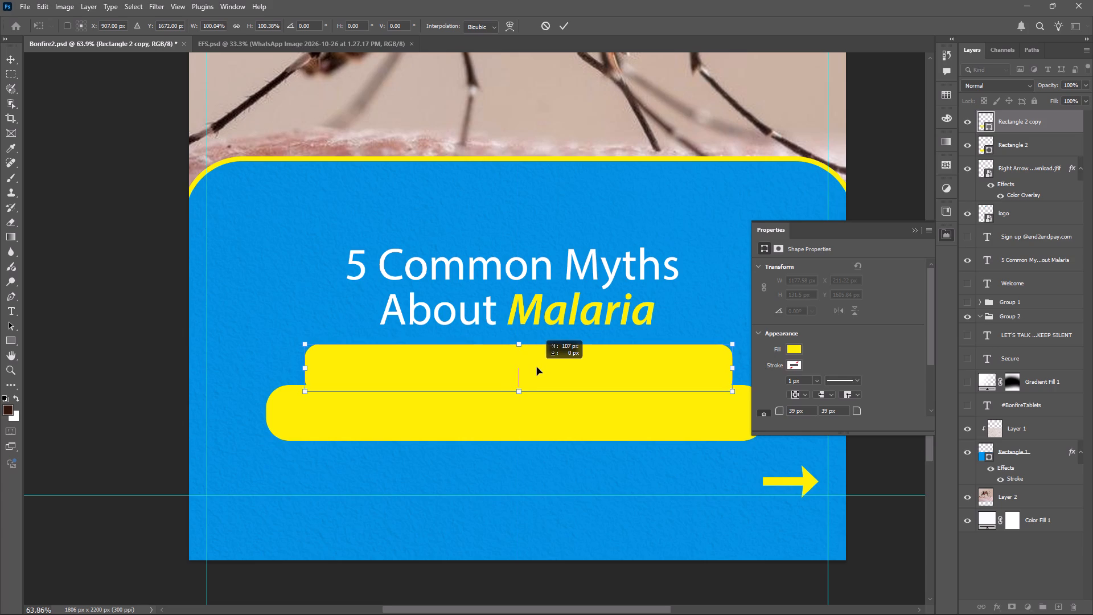
pyautogui.keyDown('shift'); pyautogui.moveTo(537, 367); pyautogui.dragTo(536, 367); pyautogui.keyUp('shift')
pyautogui.keyDown('shift'); pyautogui.moveTo(515, 373); pyautogui.dragTo(515, 381); pyautogui.keyUp('shift')
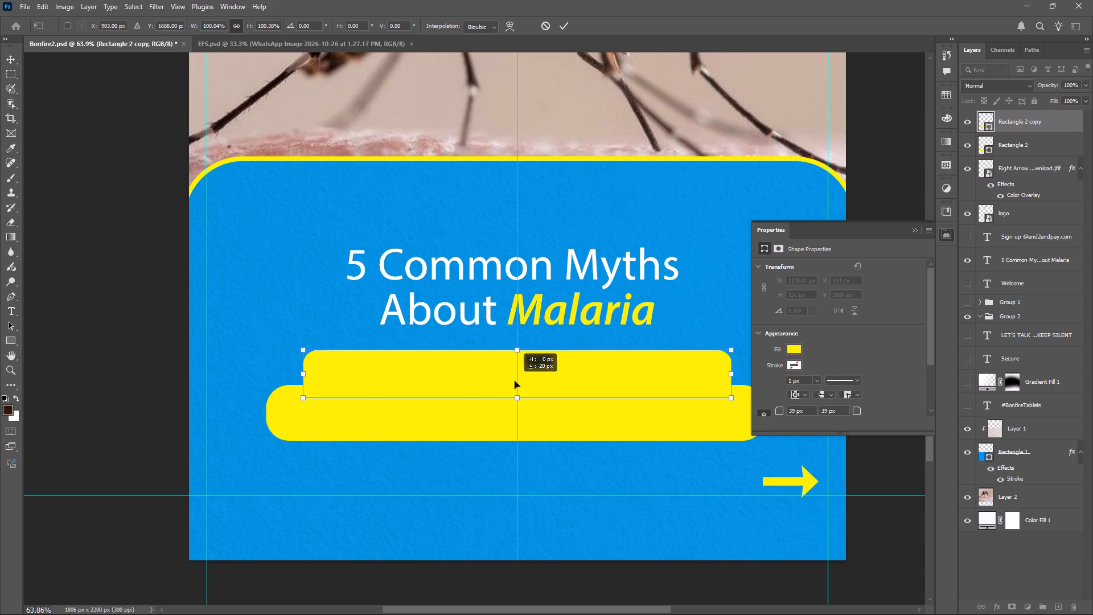
pyautogui.keyDown('shift'); pyautogui.moveTo(515, 381); pyautogui.dragTo(515, 393); pyautogui.keyUp('shift')
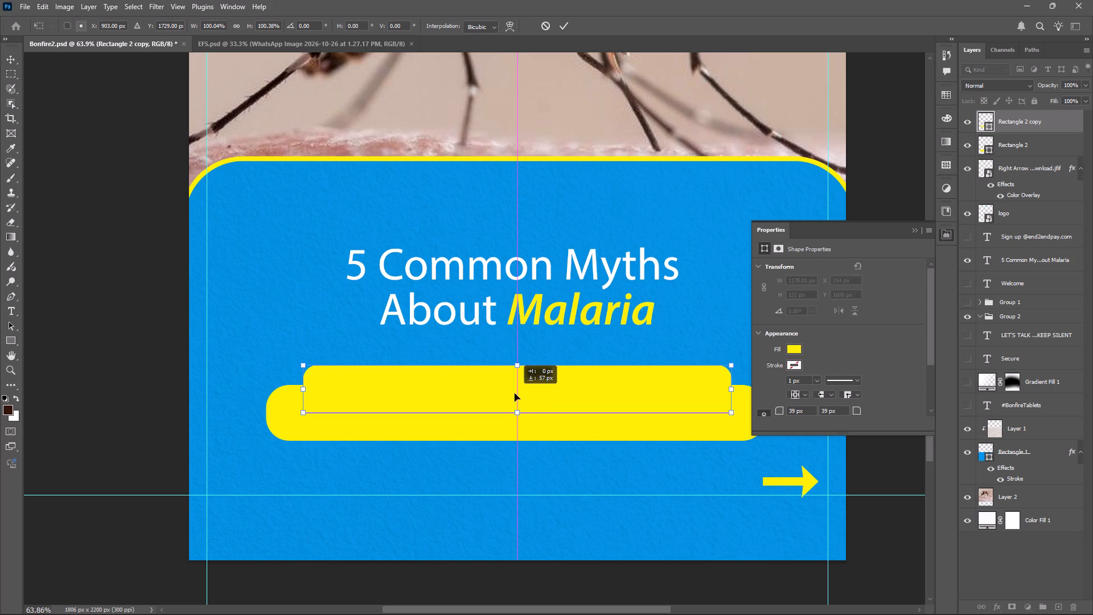
pyautogui.keyDown('shift'); pyautogui.moveTo(515, 393); pyautogui.dragTo(515, 396); pyautogui.keyUp('shift')
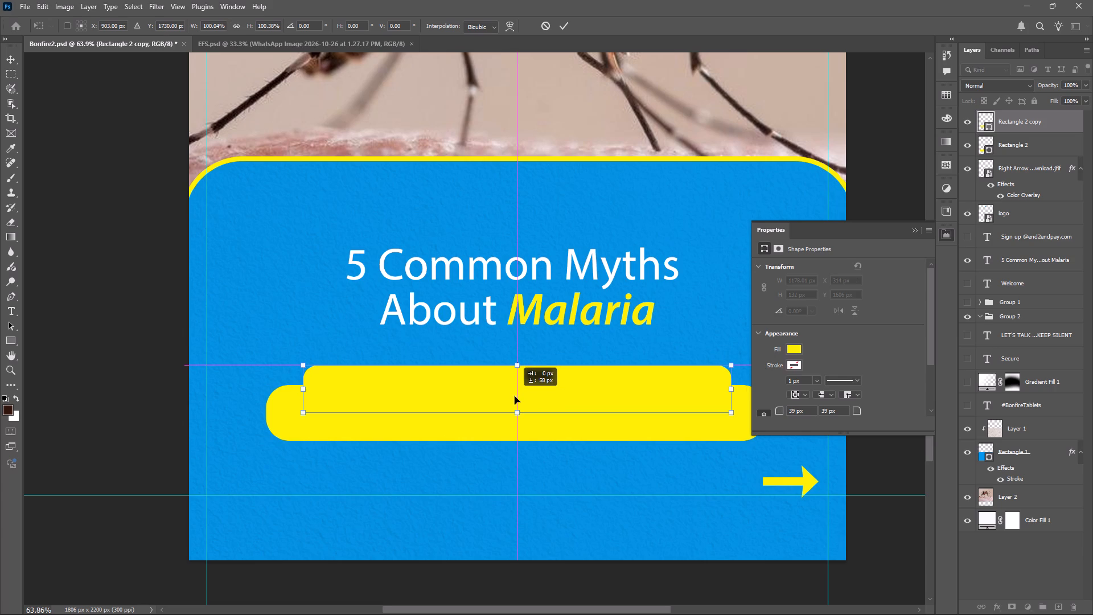
pyautogui.keyDown('shift'); pyautogui.moveTo(515, 396); pyautogui.dragTo(515, 399); pyautogui.keyUp('shift')
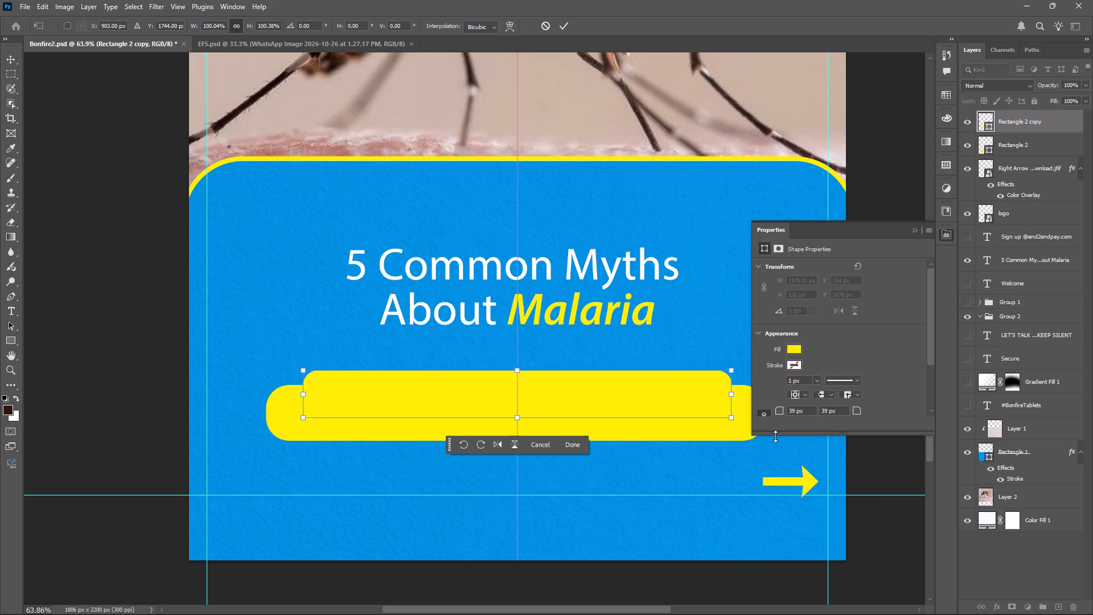
pyautogui.click(794, 350)
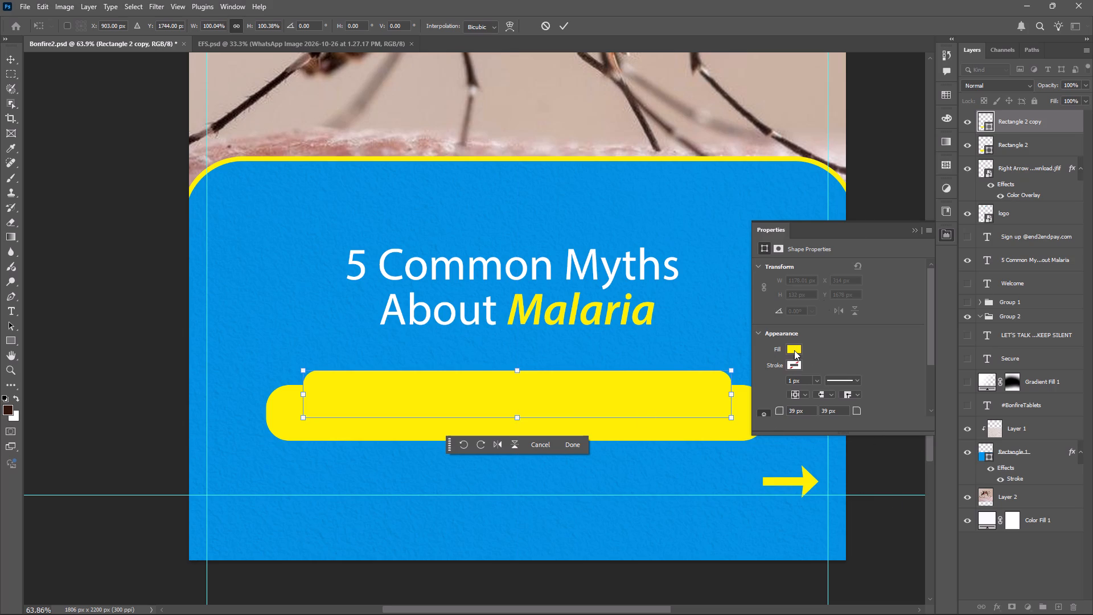
pyautogui.click(870, 135)
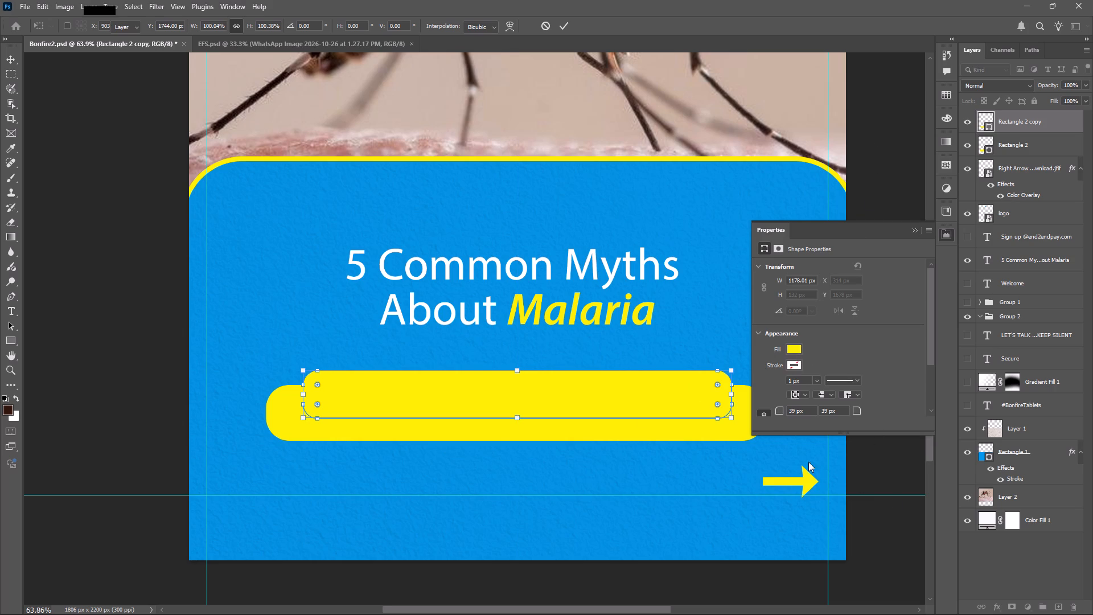
# Change the shorter bar's fill to the slightly darker yellow #e8db00.
pyautogui.click(794, 352)
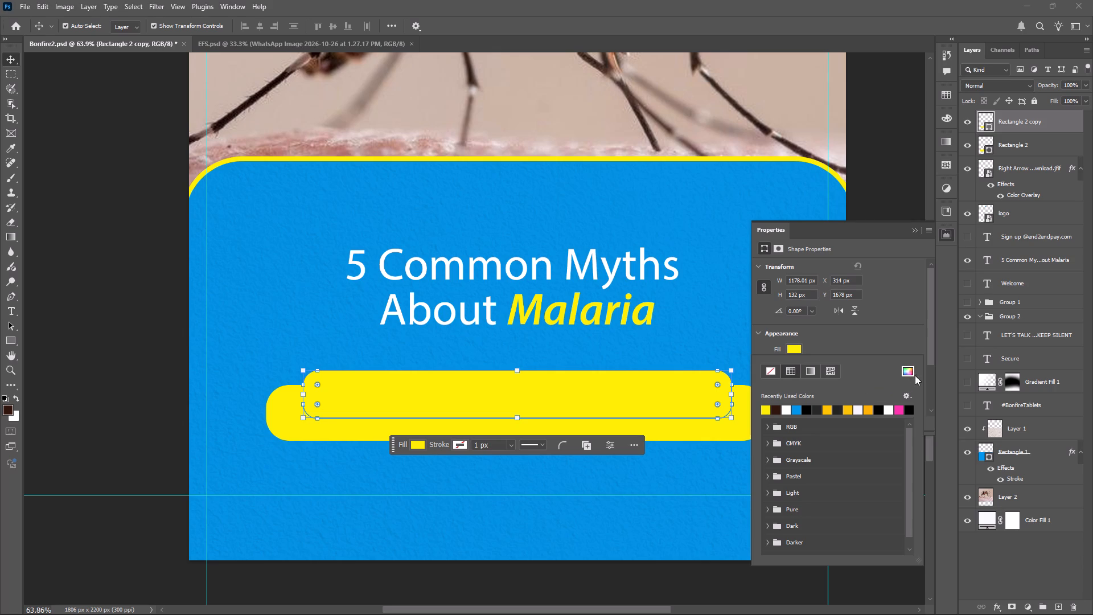
pyautogui.click(905, 371)
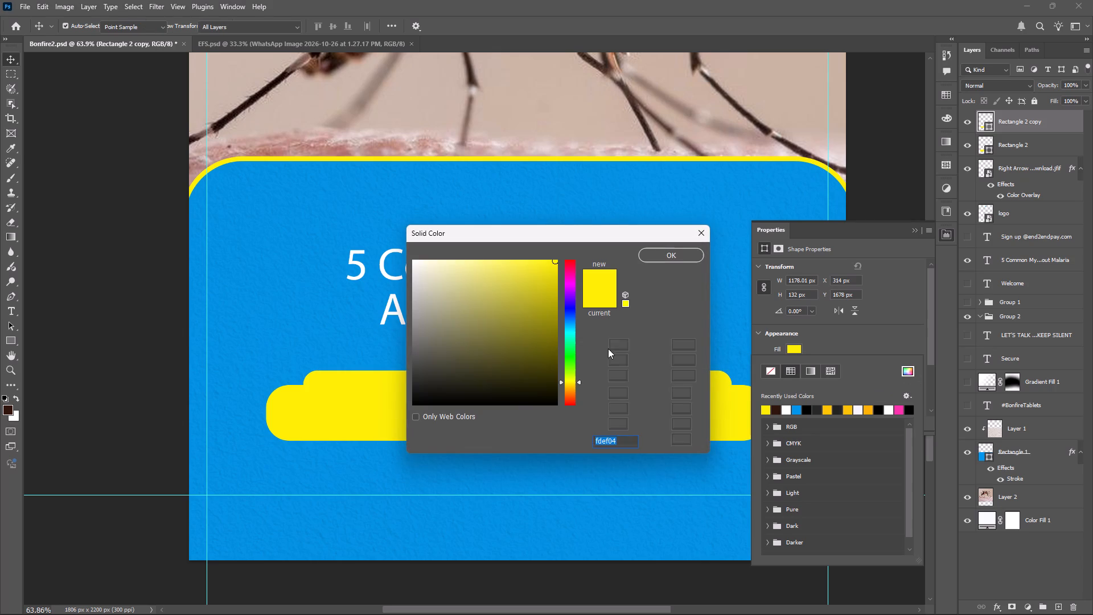
pyautogui.moveTo(554, 262); pyautogui.dragTo(557, 284)
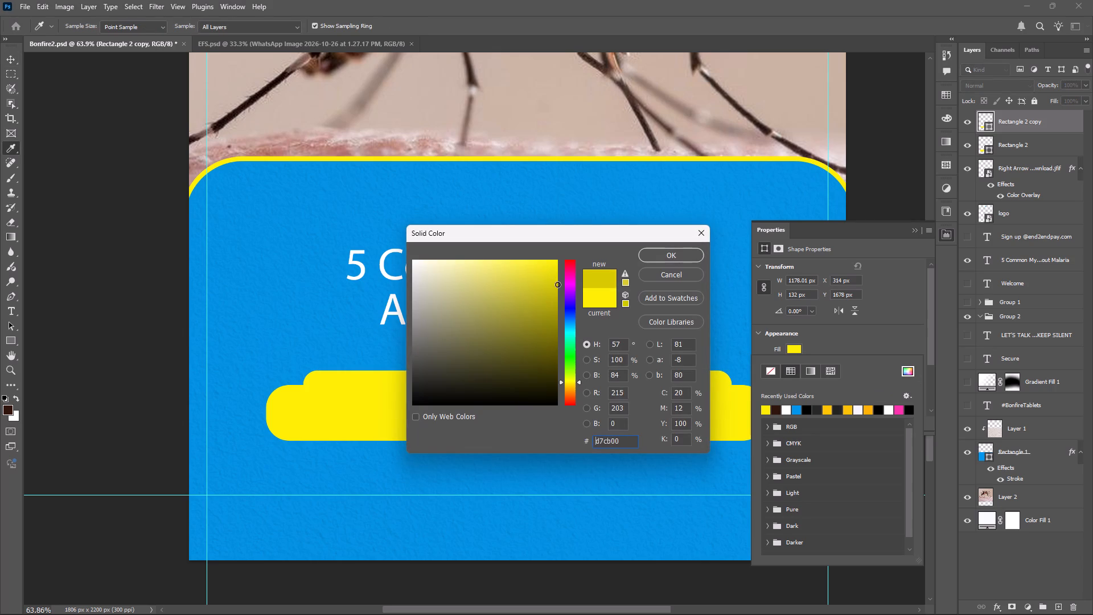
pyautogui.moveTo(557, 284); pyautogui.dragTo(557, 285)
pyautogui.click(663, 256)
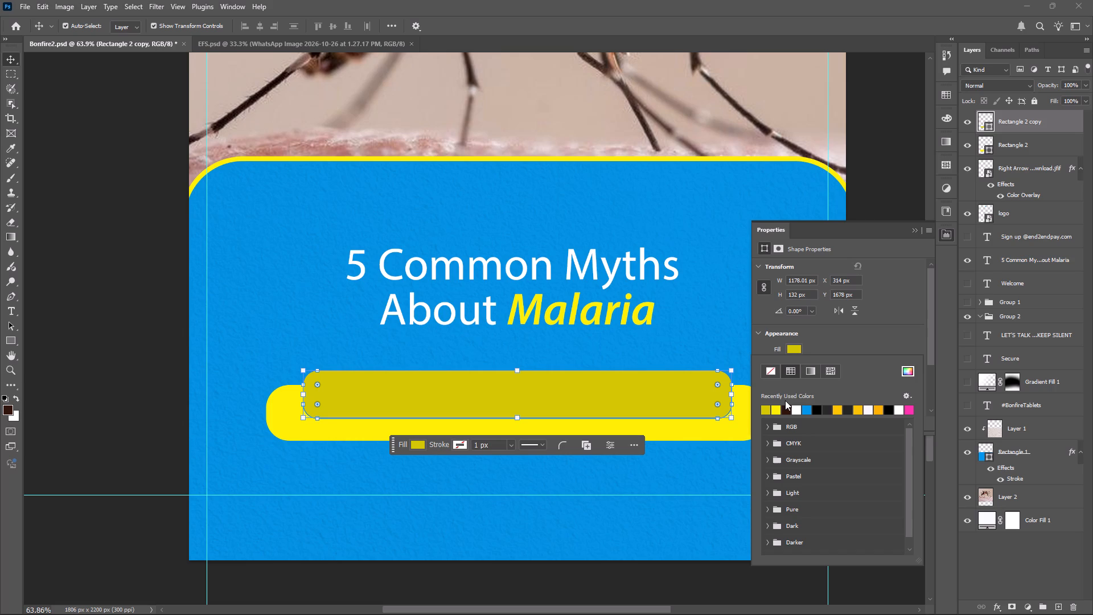
pyautogui.click(906, 371)
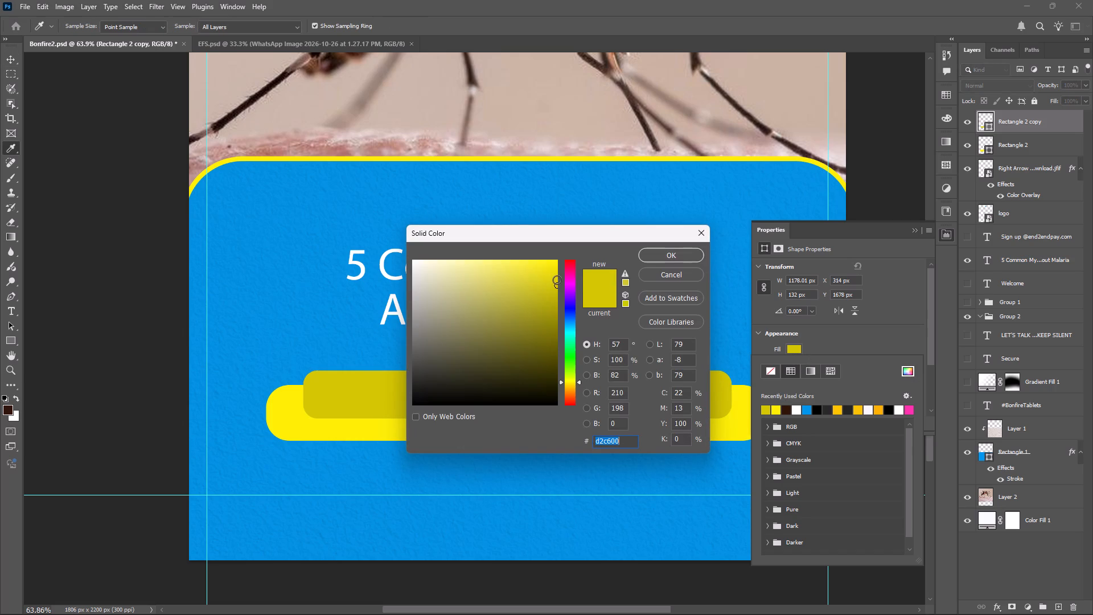
pyautogui.moveTo(556, 280); pyautogui.dragTo(557, 273)
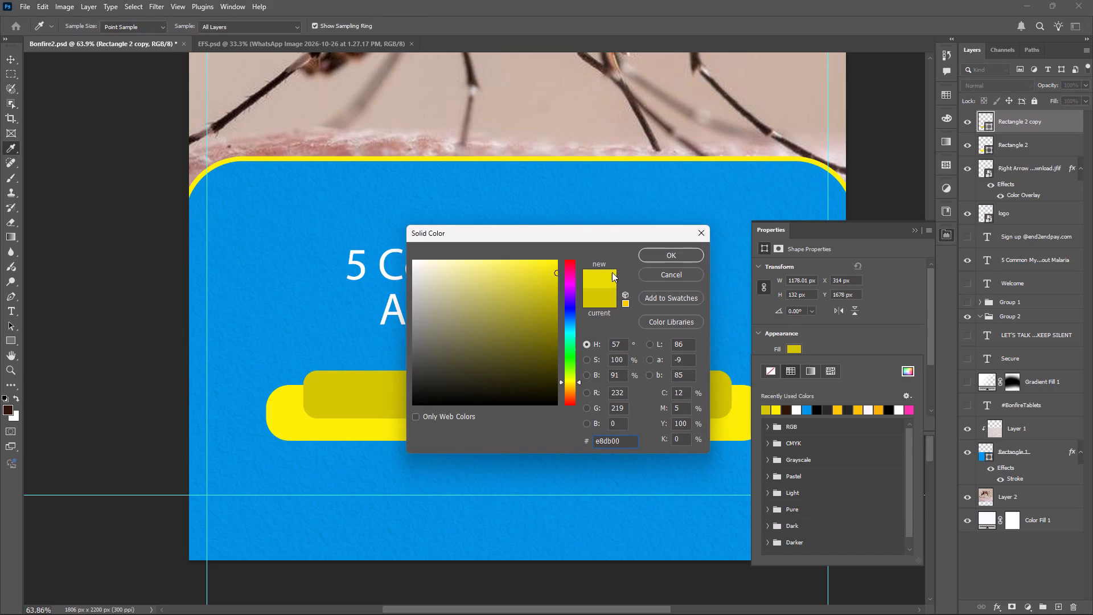
pyautogui.click(678, 255)
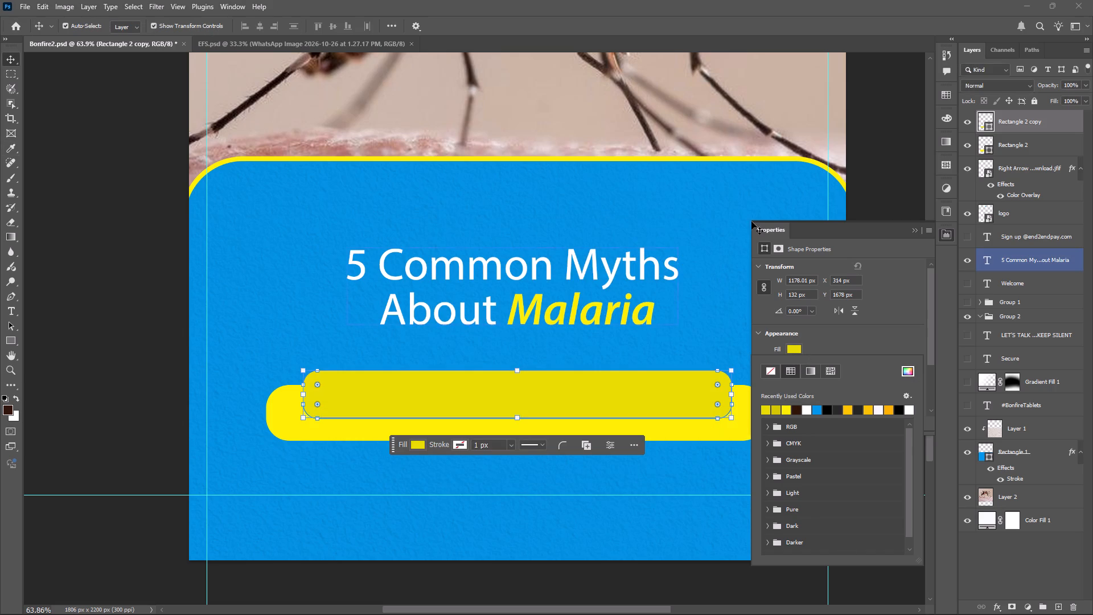
pyautogui.click(861, 184)
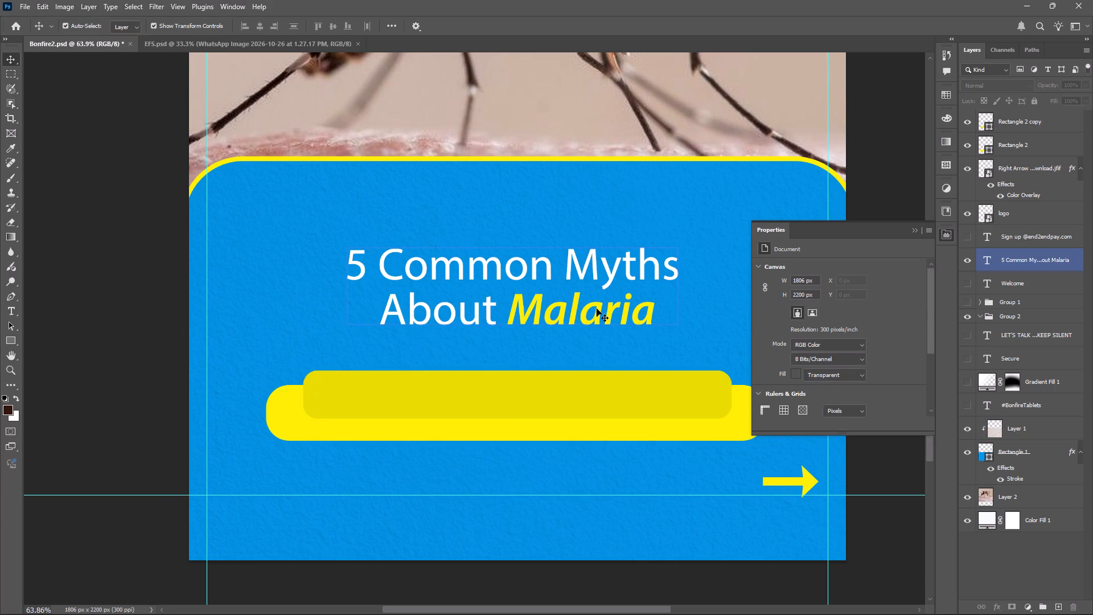
# Add a text layer over the shorter yellow bar containing the company name IREKA GPT PHARMACEUTICAL, copied from bonfire november.pdf in Edge.
pyautogui.keyDown('alt'); pyautogui.scroll(-2, 528, 382); pyautogui.keyUp('alt')
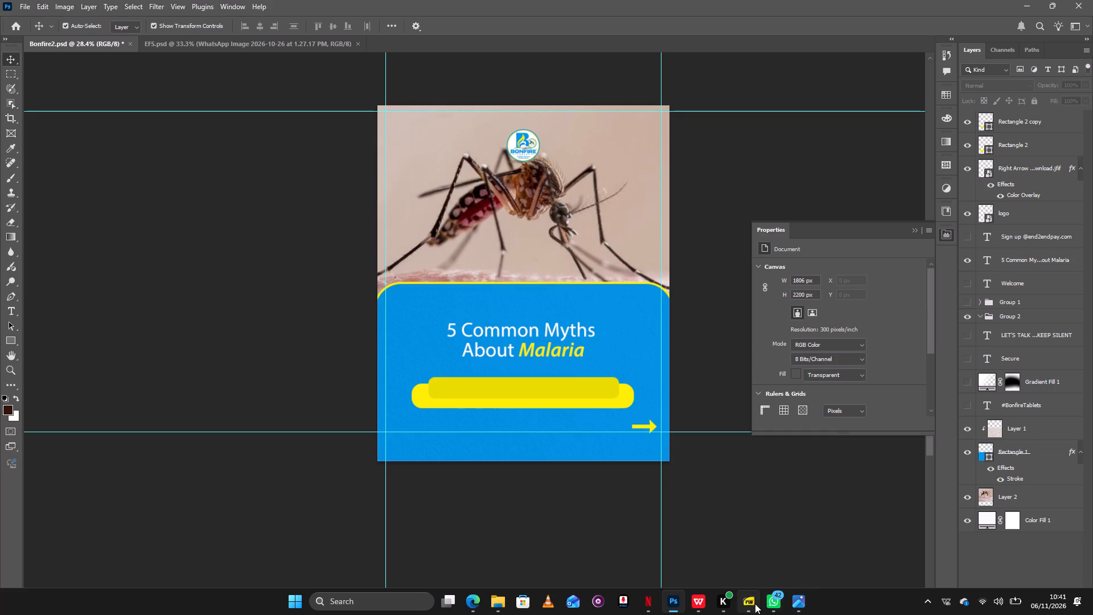
pyautogui.keyDown('alt'); pyautogui.scroll(2, 541, 357); pyautogui.keyUp('alt')
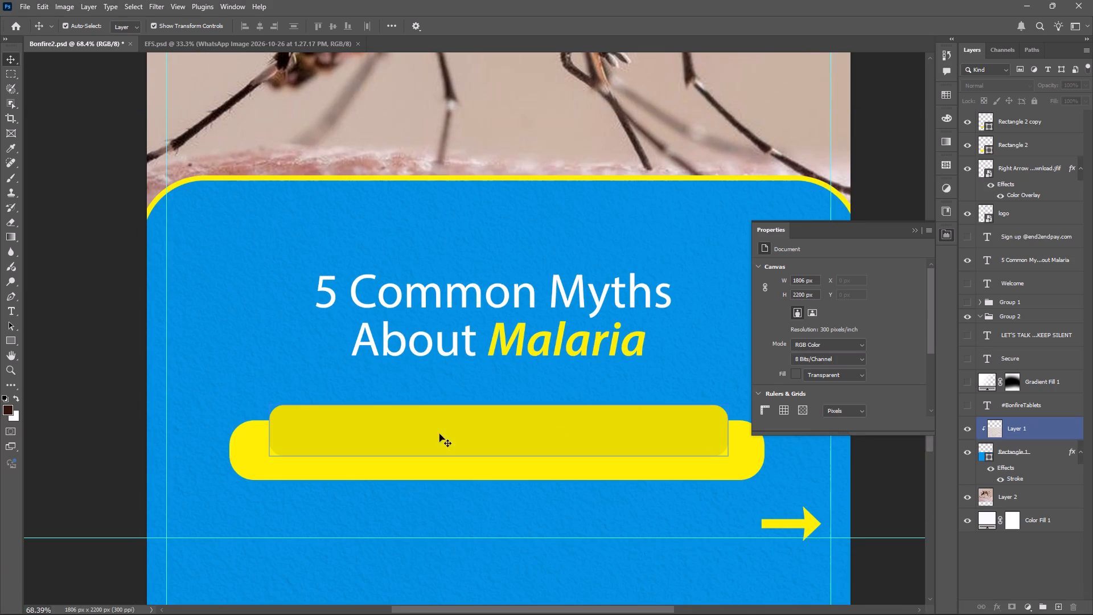
pyautogui.doubleClick(346, 438)
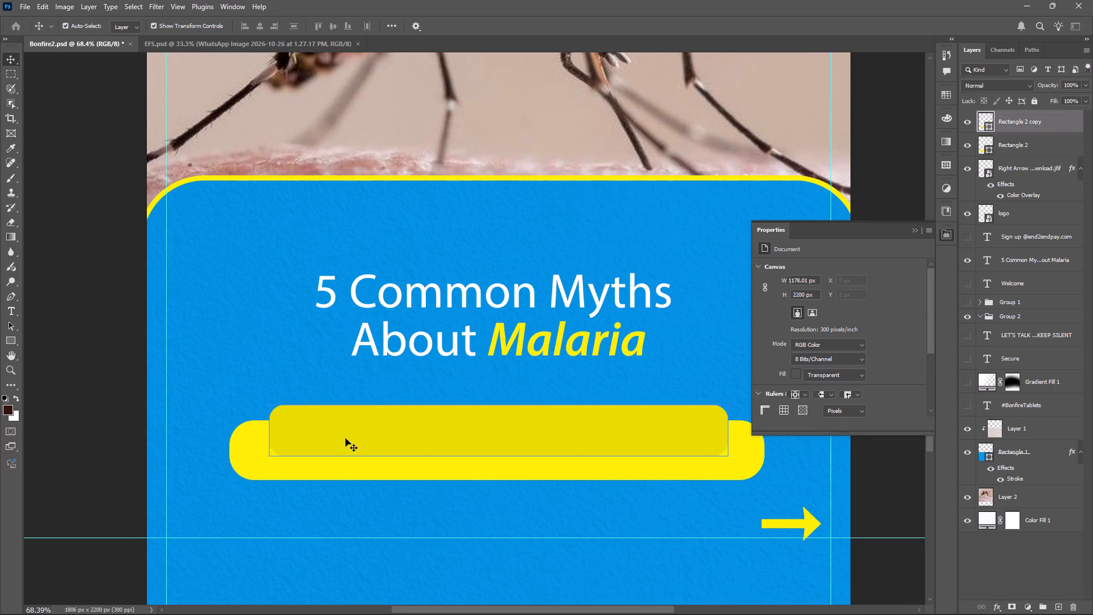
pyautogui.click(84, 383)
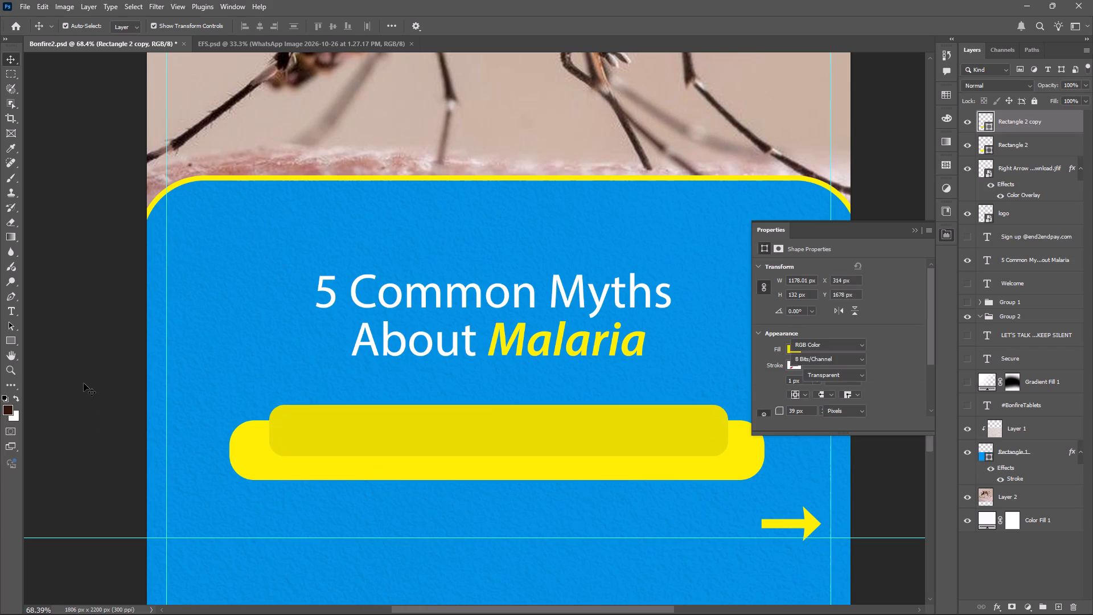
pyautogui.press('t')
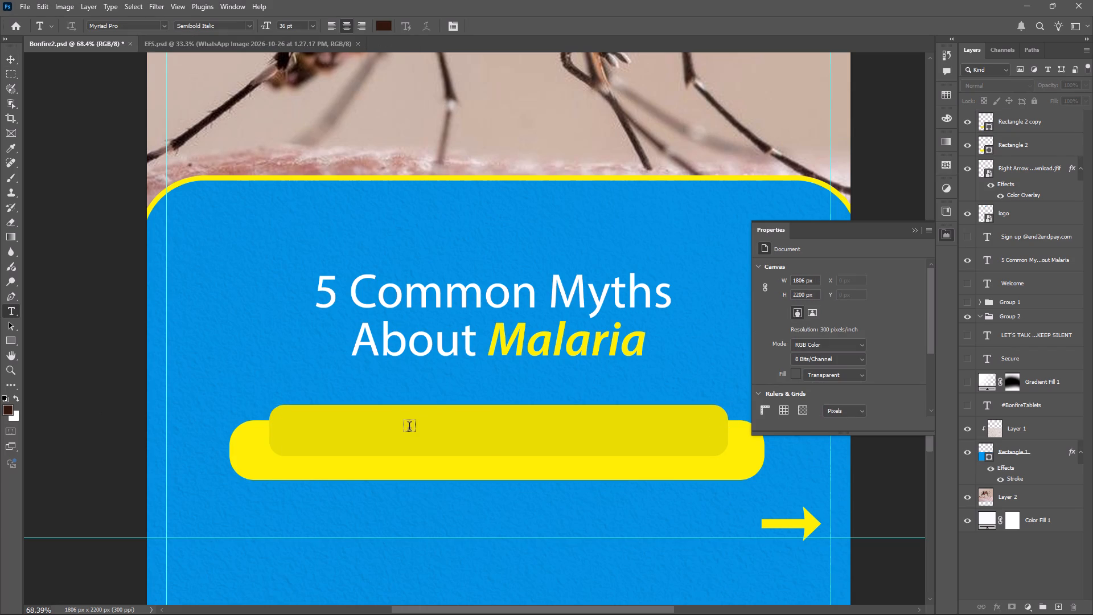
pyautogui.click(404, 427)
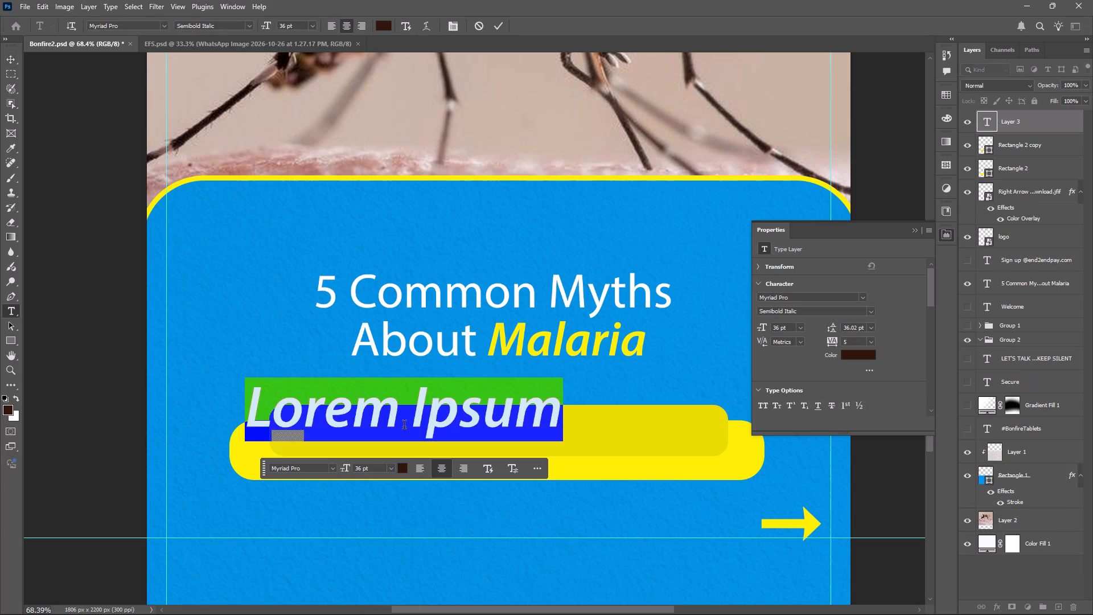
pyautogui.hotkey('alt', 'Tab')
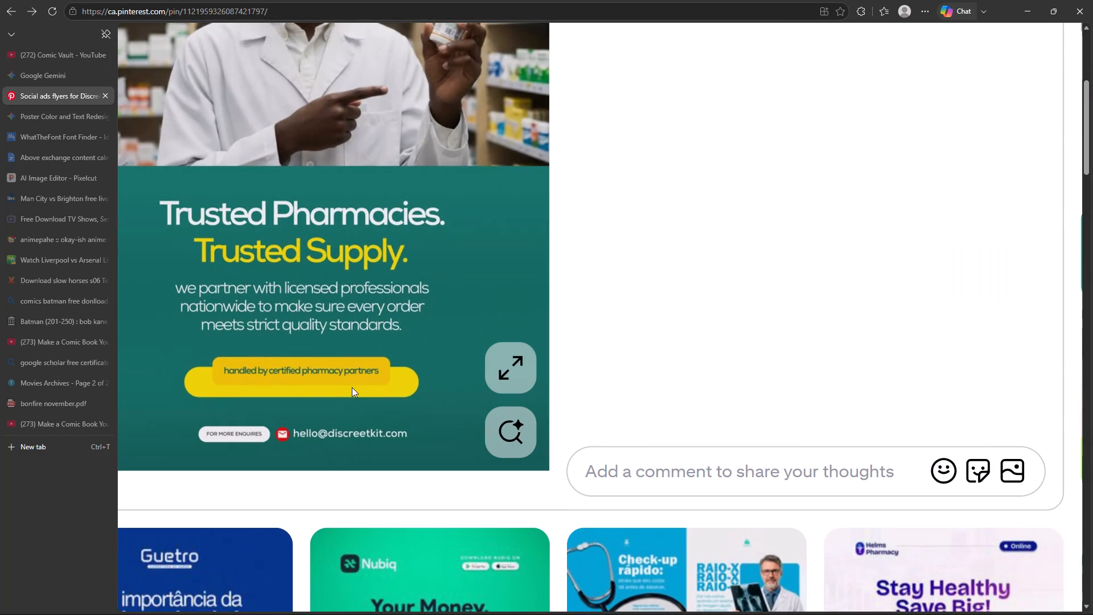
pyautogui.hotkey('alt', 'Tab')
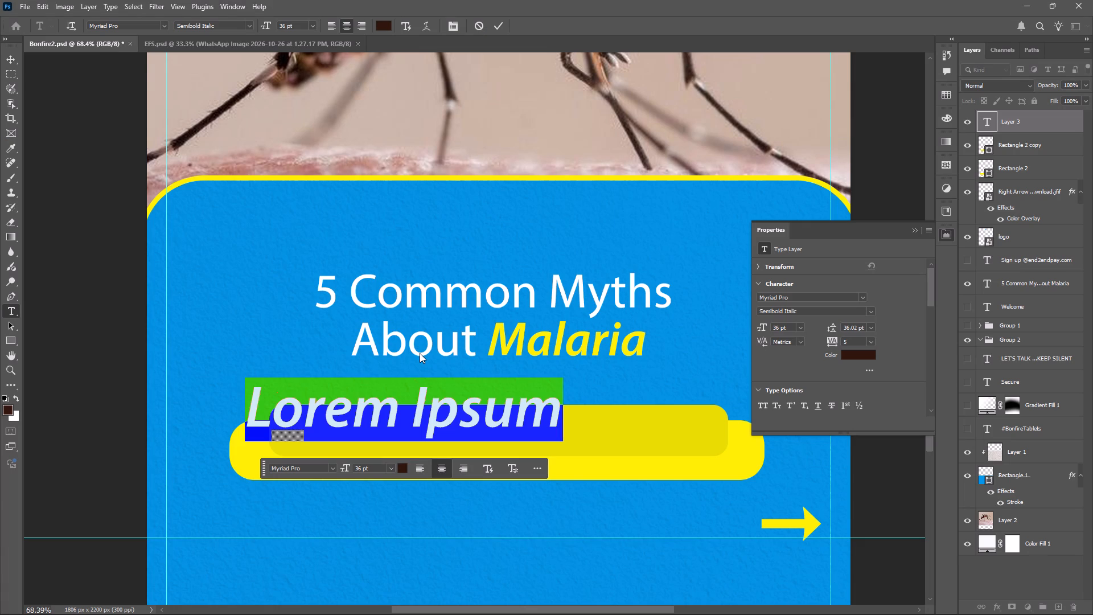
pyautogui.hotkey('alt', 'Tab')
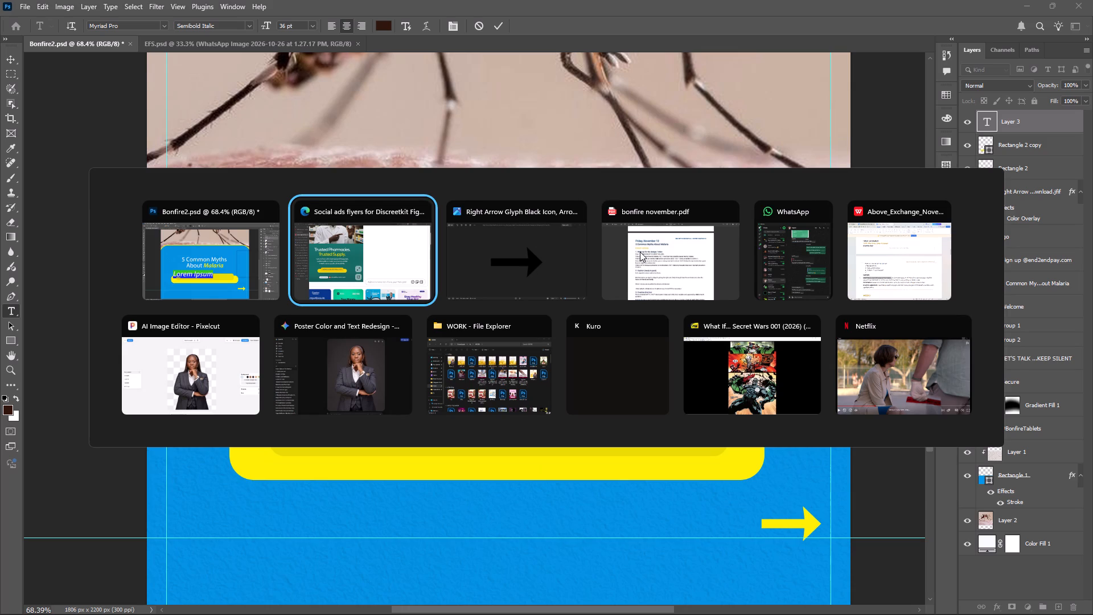
pyautogui.keyDown('alt'); pyautogui.click(650, 259); pyautogui.keyUp('alt')
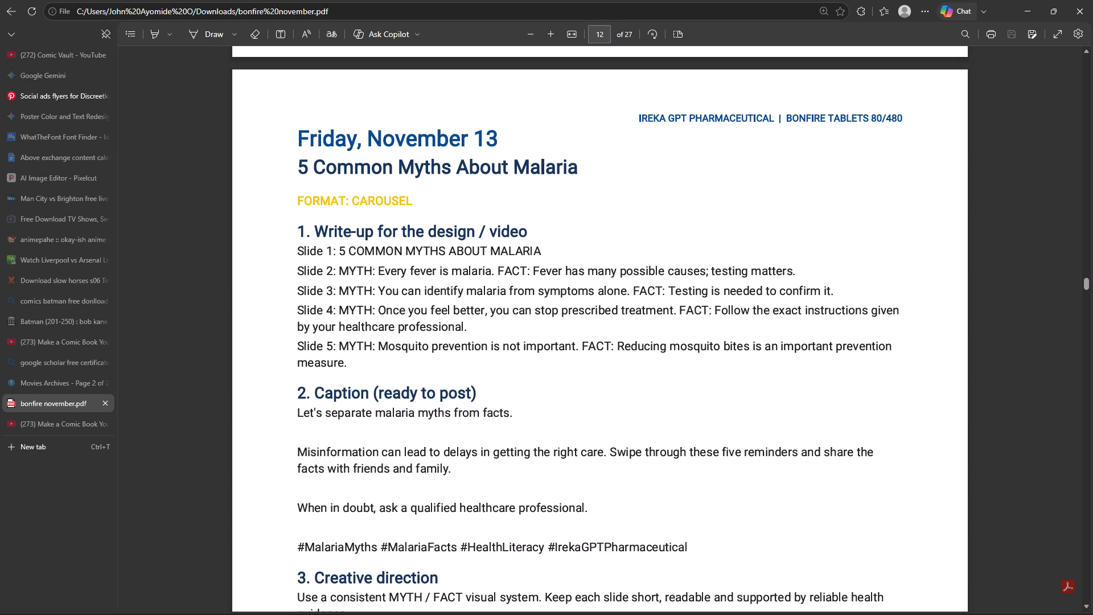
pyautogui.moveTo(771, 118); pyautogui.dragTo(633, 121)
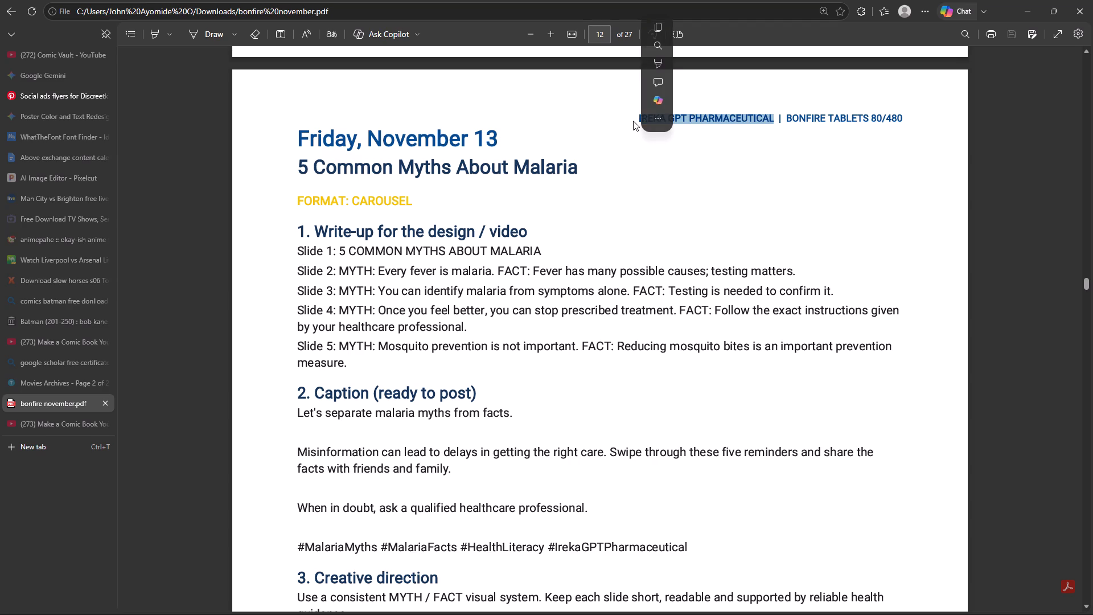
pyautogui.hotkey('ctrl', 'c')
pyautogui.hotkey('alt', 'Tab')
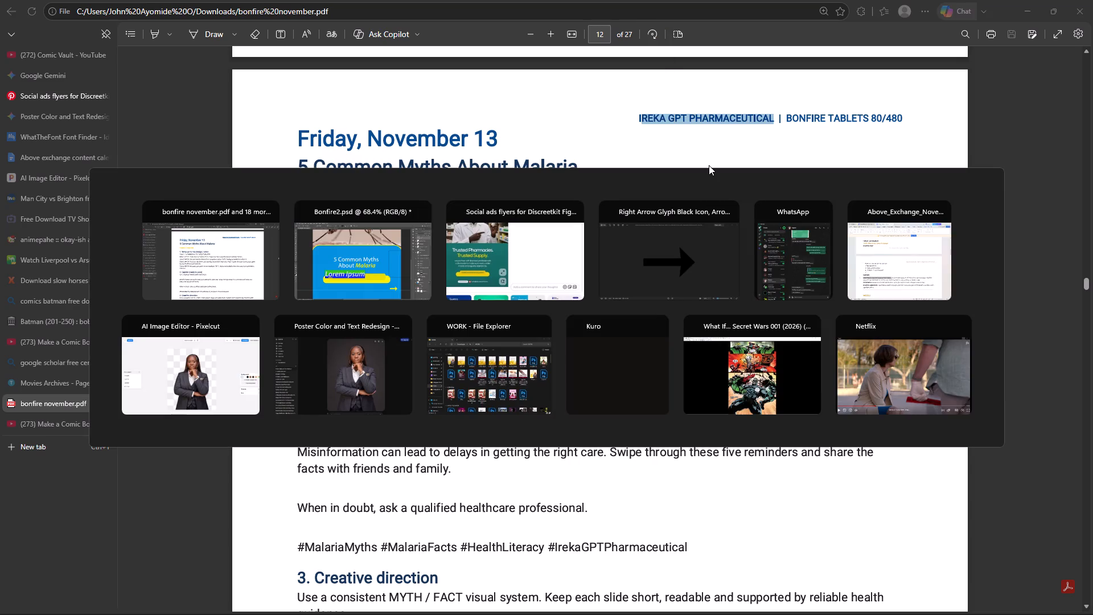
pyautogui.hotkey('ctrl', 'v')
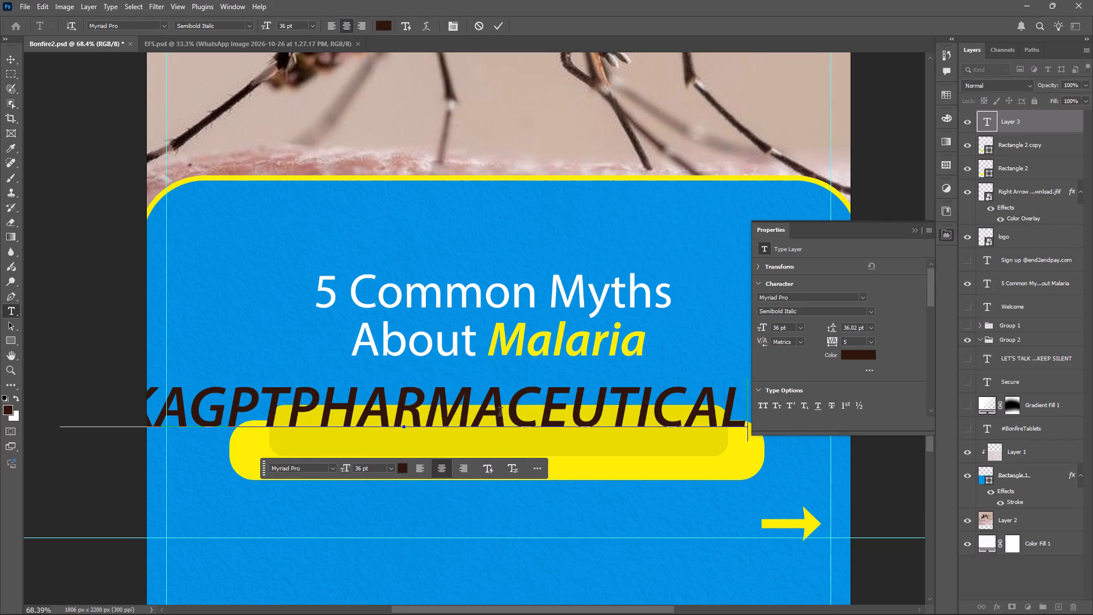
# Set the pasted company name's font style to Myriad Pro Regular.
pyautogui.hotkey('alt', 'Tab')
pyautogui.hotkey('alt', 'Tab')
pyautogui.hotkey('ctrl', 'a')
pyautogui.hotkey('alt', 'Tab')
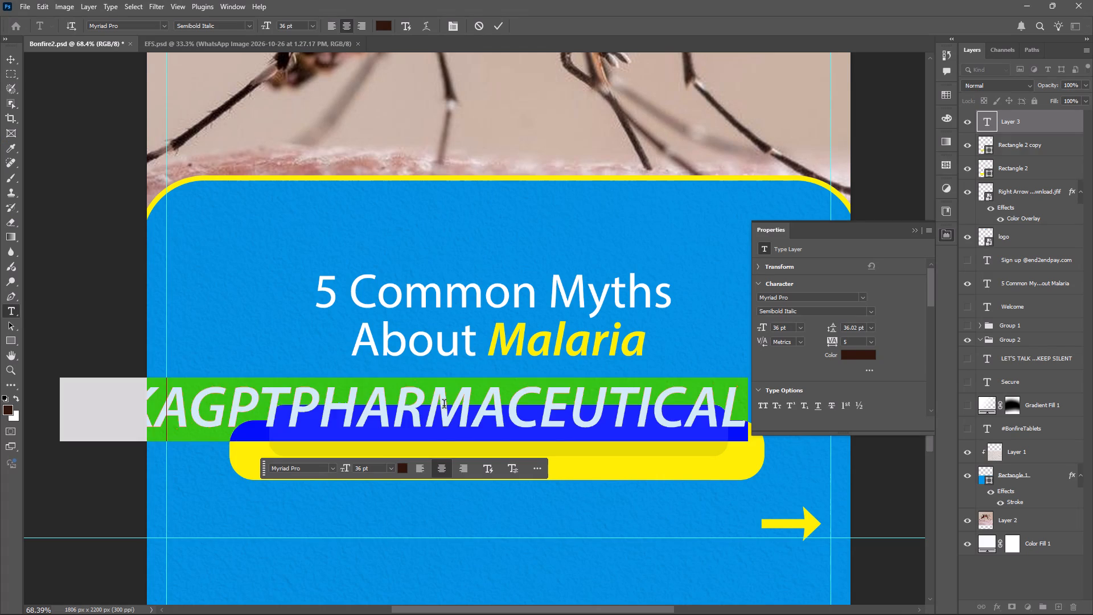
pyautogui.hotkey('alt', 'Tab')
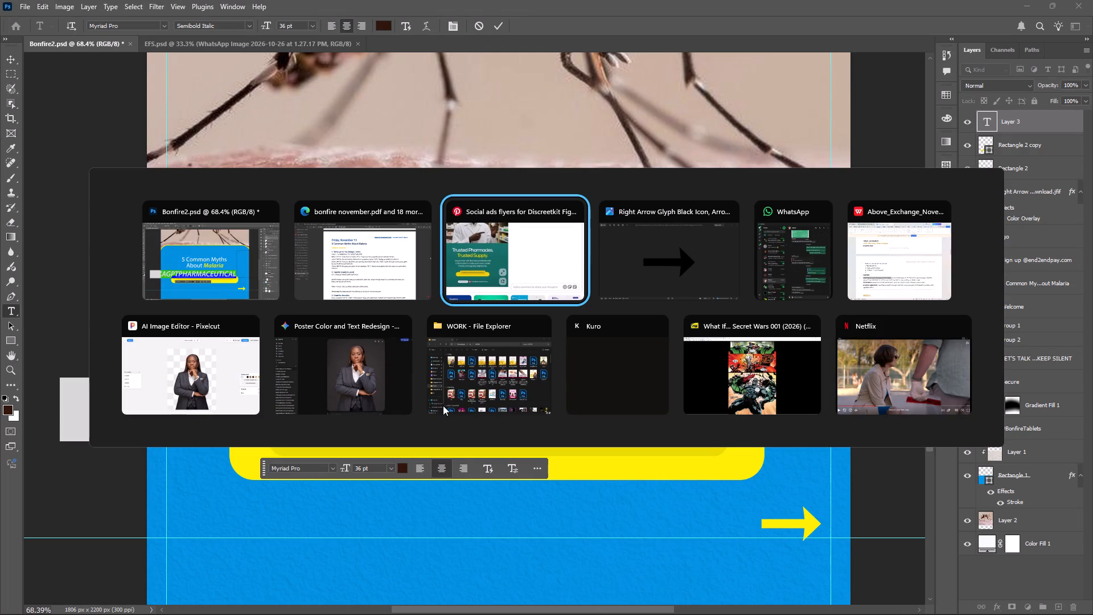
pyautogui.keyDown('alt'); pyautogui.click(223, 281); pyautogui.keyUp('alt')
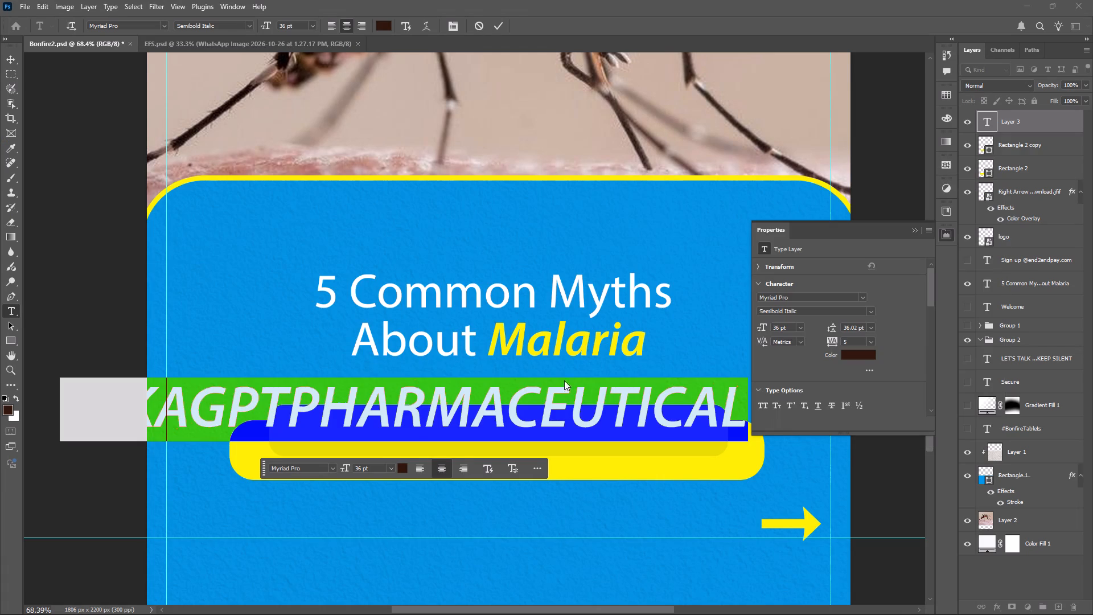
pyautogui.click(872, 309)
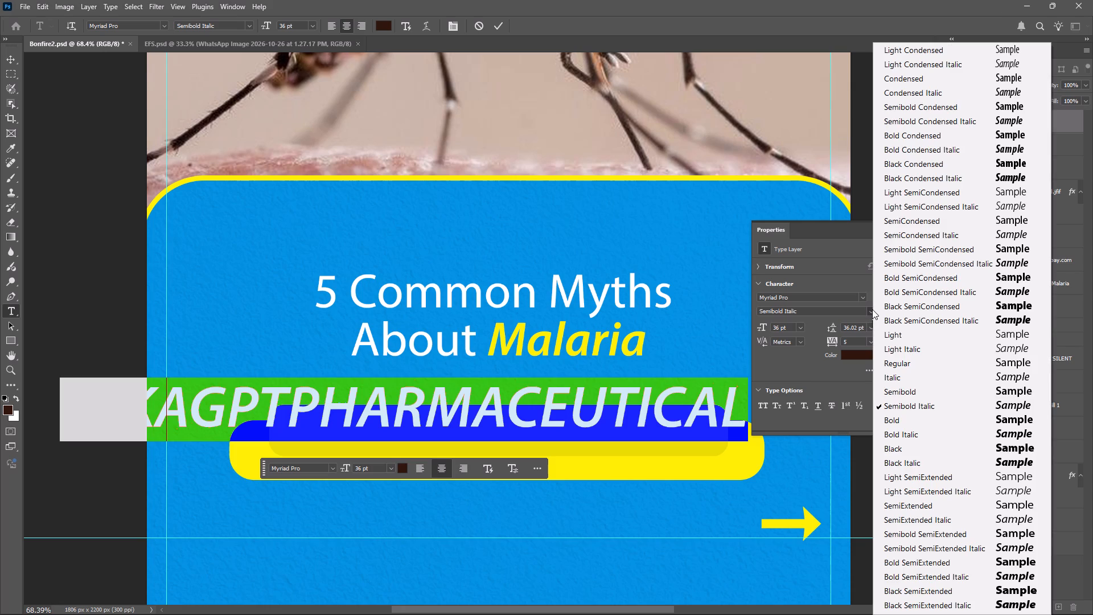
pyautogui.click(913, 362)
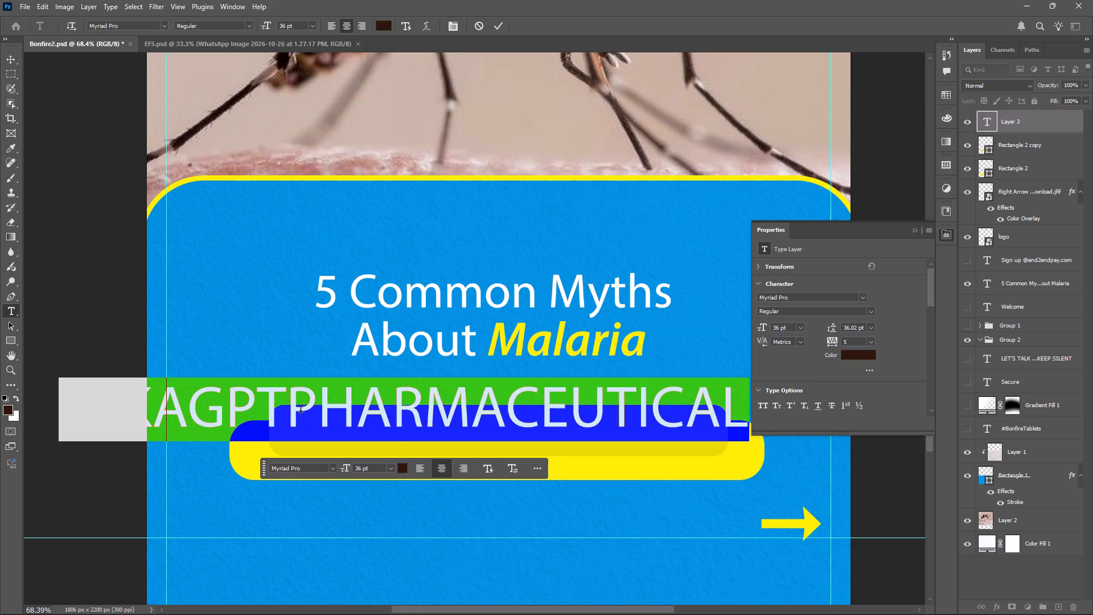
# Restore the missing word spaces in the pasted caption so it reads "IREKA GPT PHARMACEUTICAL".
pyautogui.click(294, 412)
pyautogui.press('Return')
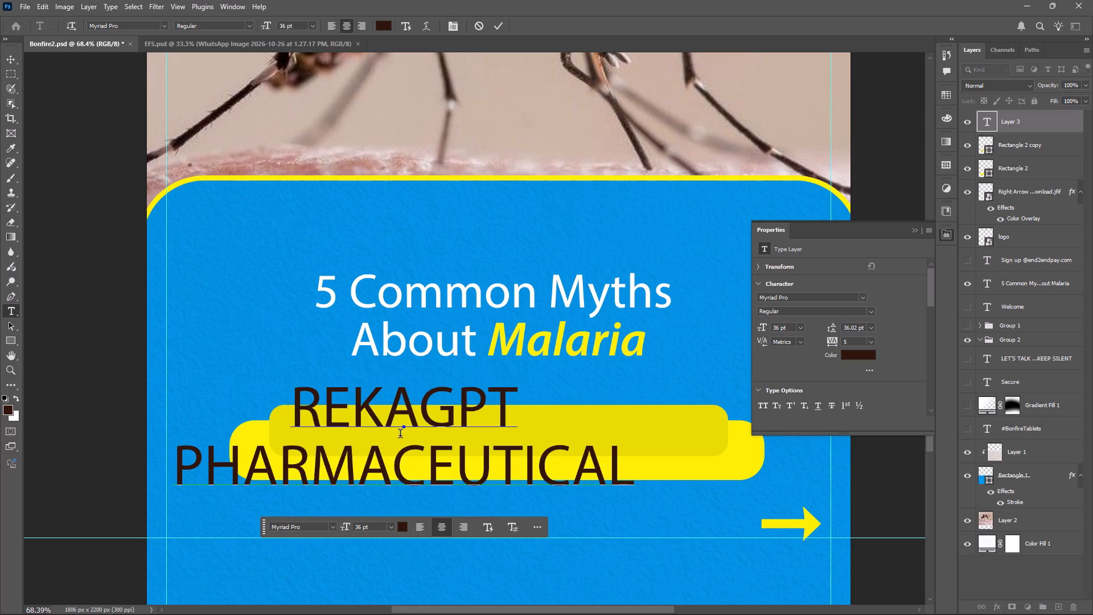
pyautogui.press('BackSpace')
pyautogui.press('space')
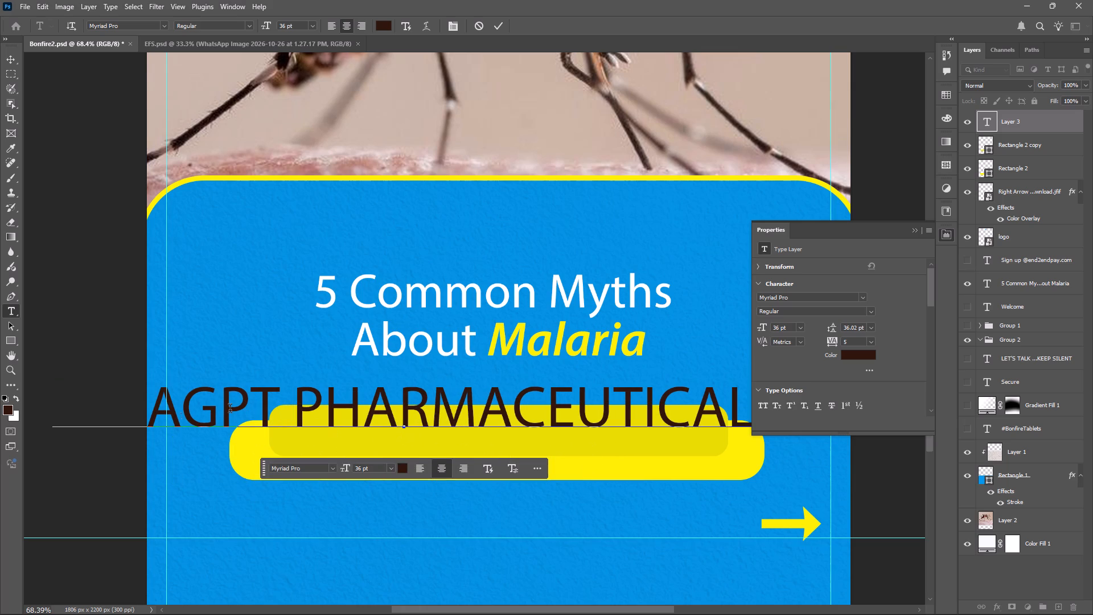
pyautogui.click(178, 418)
pyautogui.press('BackSpace')
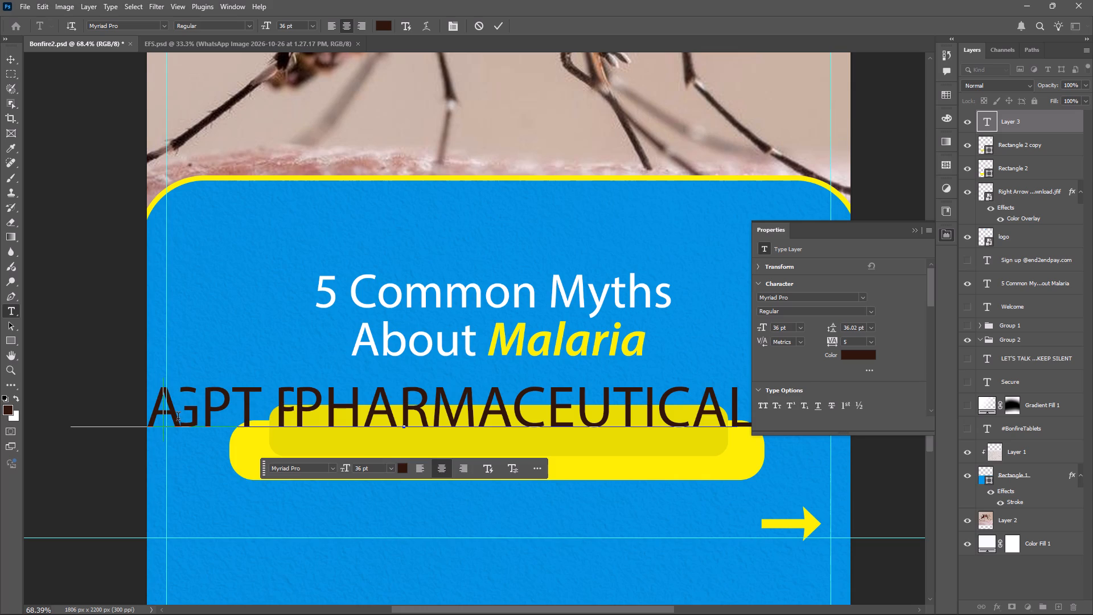
pyautogui.press('Up')
pyautogui.hotkey('shift', 'i')
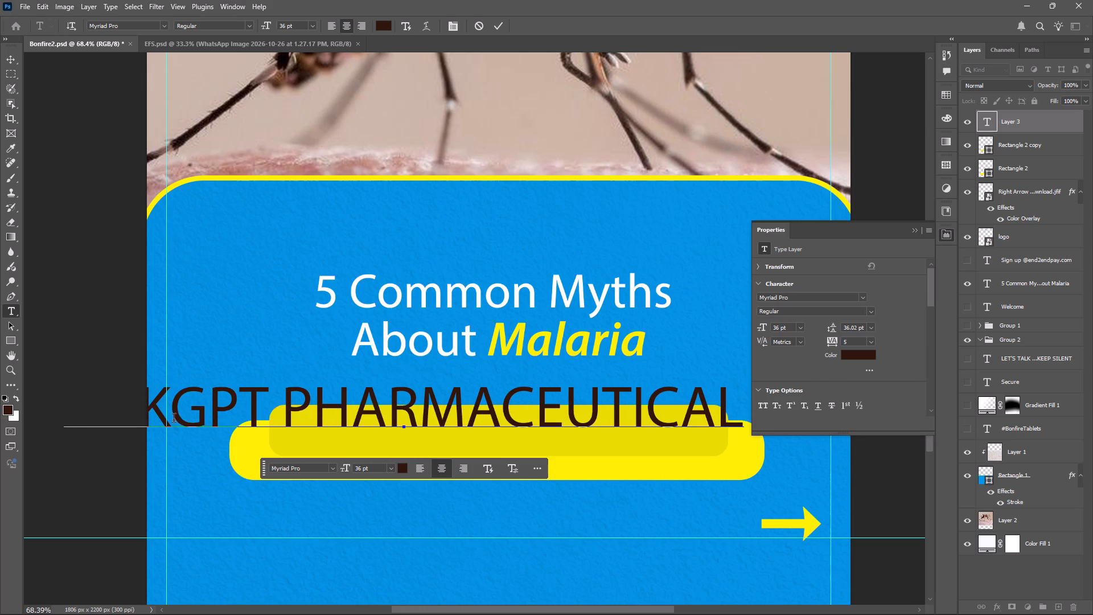
pyautogui.click(169, 418)
pyautogui.write('A')
pyautogui.press('space')
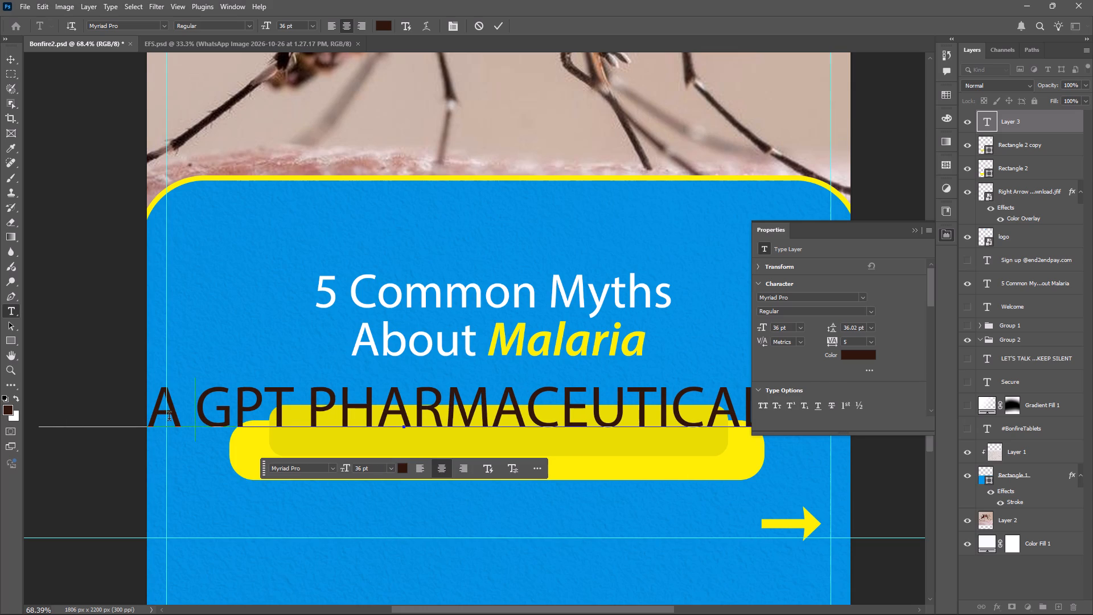
pyautogui.click(9, 56)
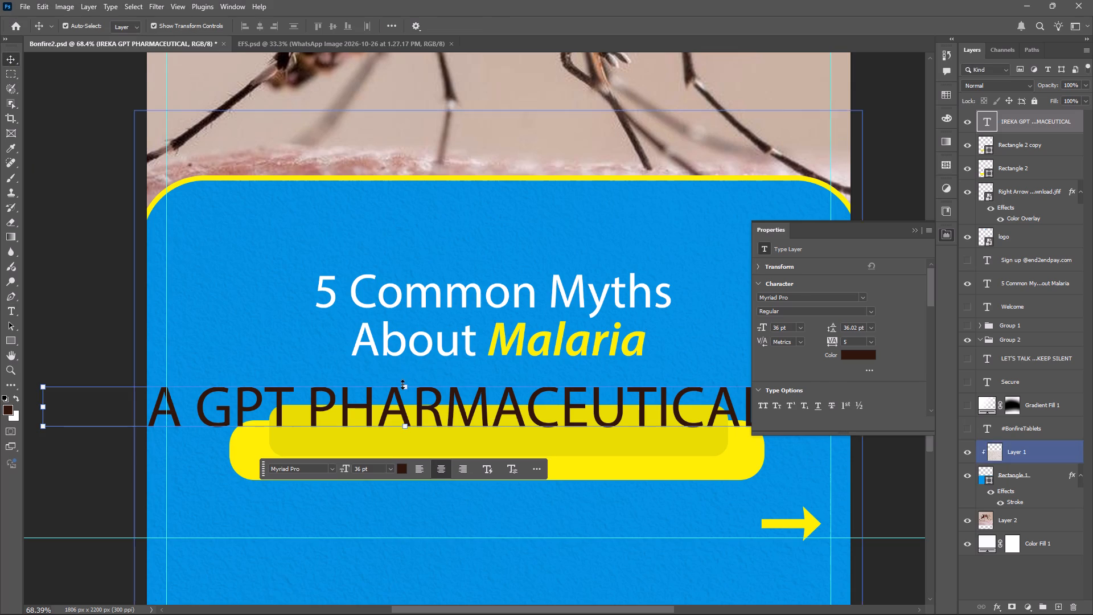
# Change the company name caption's font style to Myriad Pro Light.
pyautogui.click(870, 310)
pyautogui.click(899, 336)
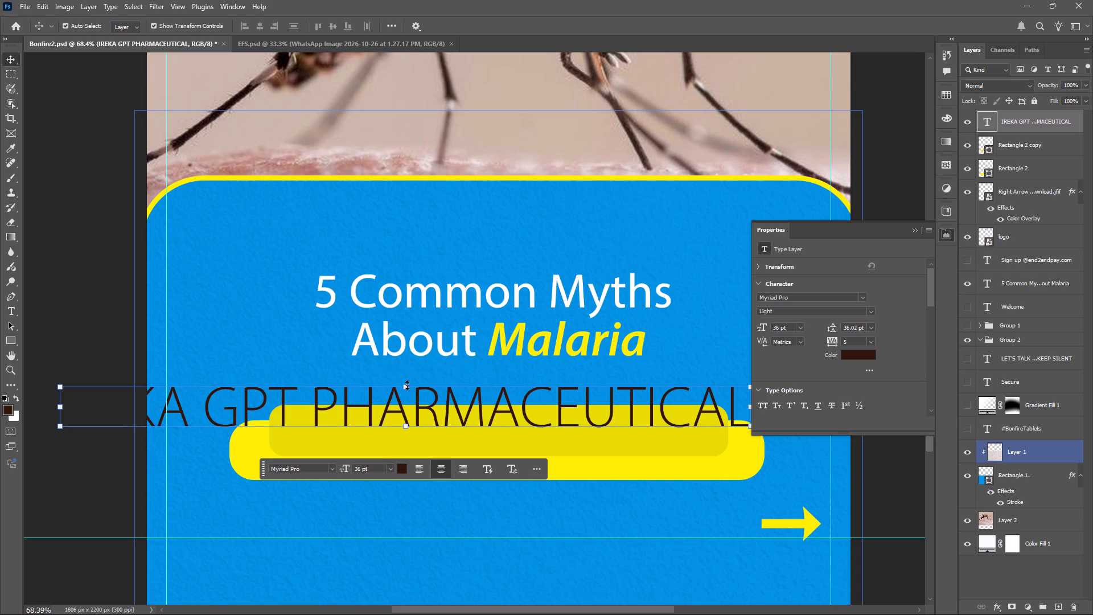
# Scale the company name caption to about 42.9% (15.44 pt) and centre it on the shorter bar, at about X 903, Y 1744 px.
pyautogui.moveTo(407, 385); pyautogui.dragTo(408, 391)
pyautogui.keyDown('alt'); pyautogui.moveTo(405, 384); pyautogui.dragTo(404, 399); pyautogui.keyUp('alt')
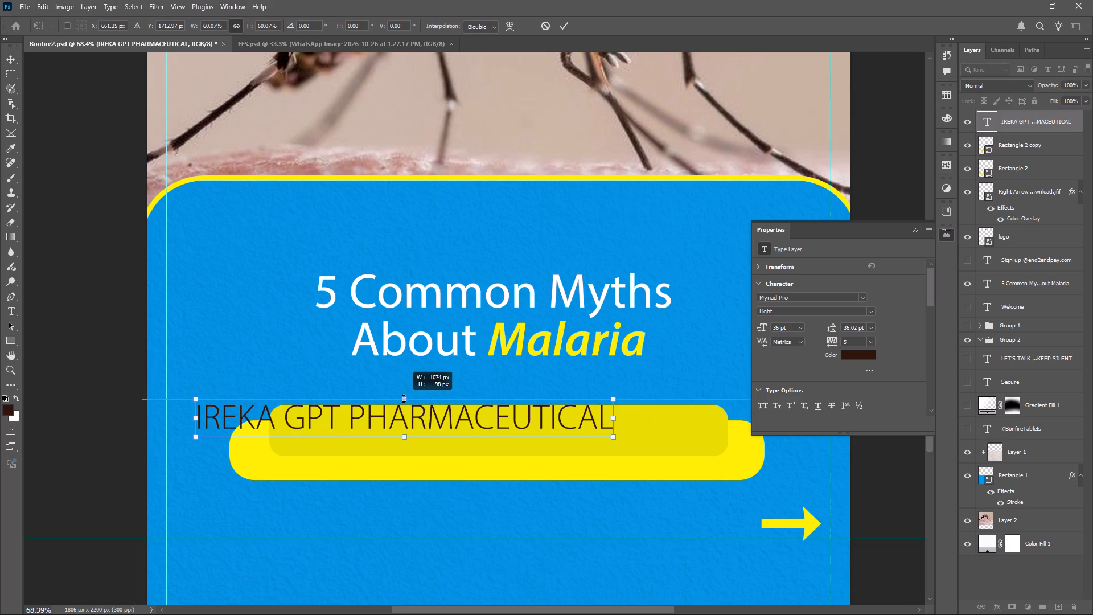
pyautogui.keyDown('alt'); pyautogui.moveTo(404, 399); pyautogui.dragTo(404, 403); pyautogui.keyUp('alt')
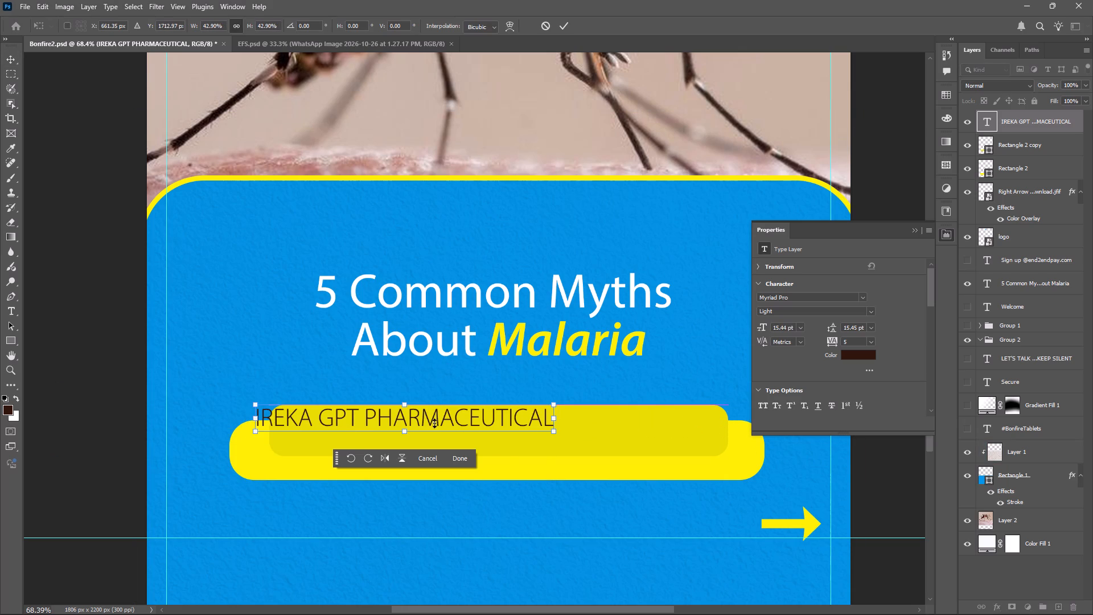
pyautogui.moveTo(400, 418); pyautogui.dragTo(452, 427)
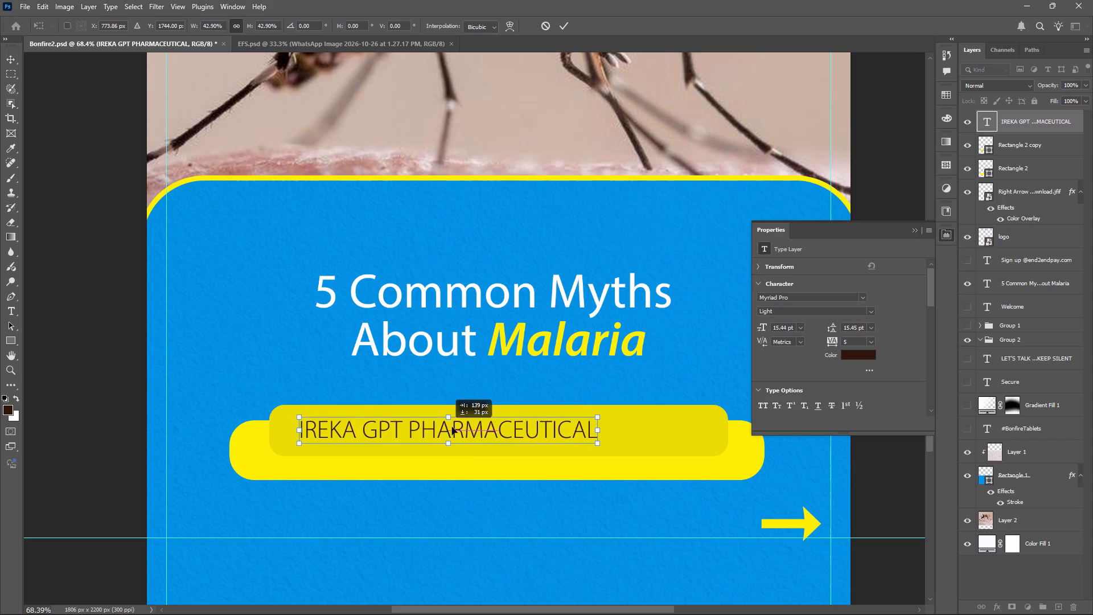
pyautogui.moveTo(452, 427); pyautogui.dragTo(458, 428)
pyautogui.keyDown('shift'); pyautogui.moveTo(458, 428); pyautogui.dragTo(480, 430); pyautogui.keyUp('shift')
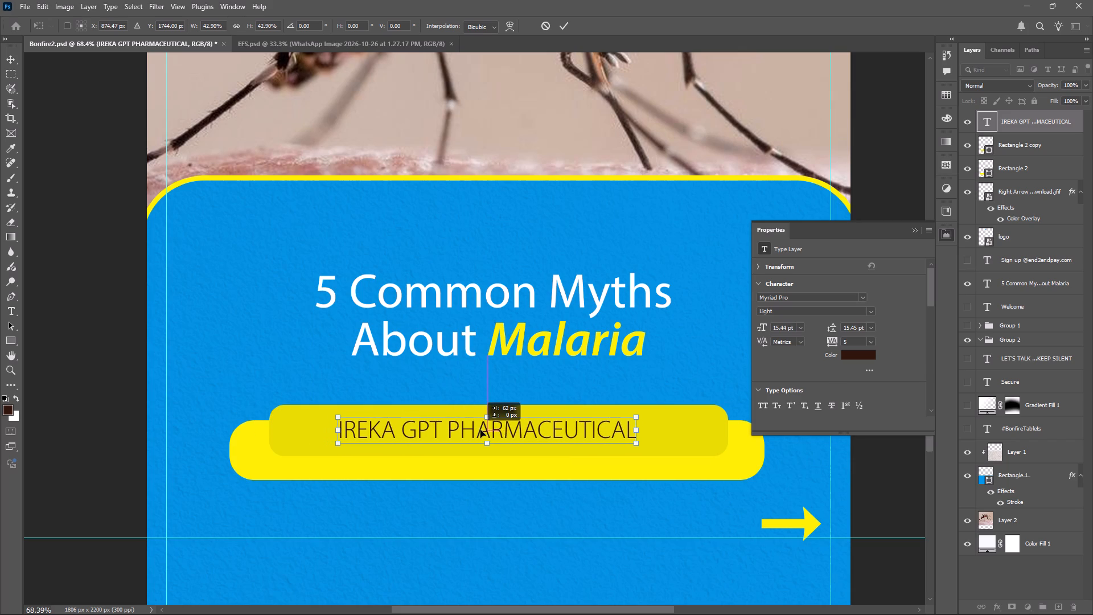
pyautogui.keyDown('shift'); pyautogui.moveTo(480, 430); pyautogui.dragTo(490, 430); pyautogui.keyUp('shift')
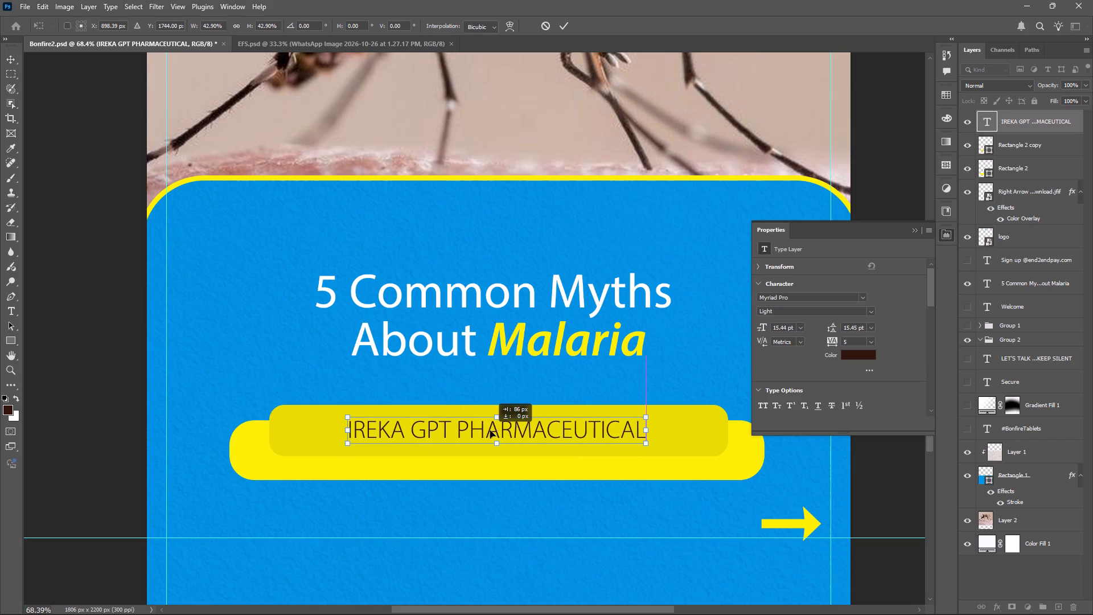
pyautogui.keyDown('shift'); pyautogui.moveTo(490, 430); pyautogui.dragTo(494, 430); pyautogui.keyUp('shift')
pyautogui.click(902, 505)
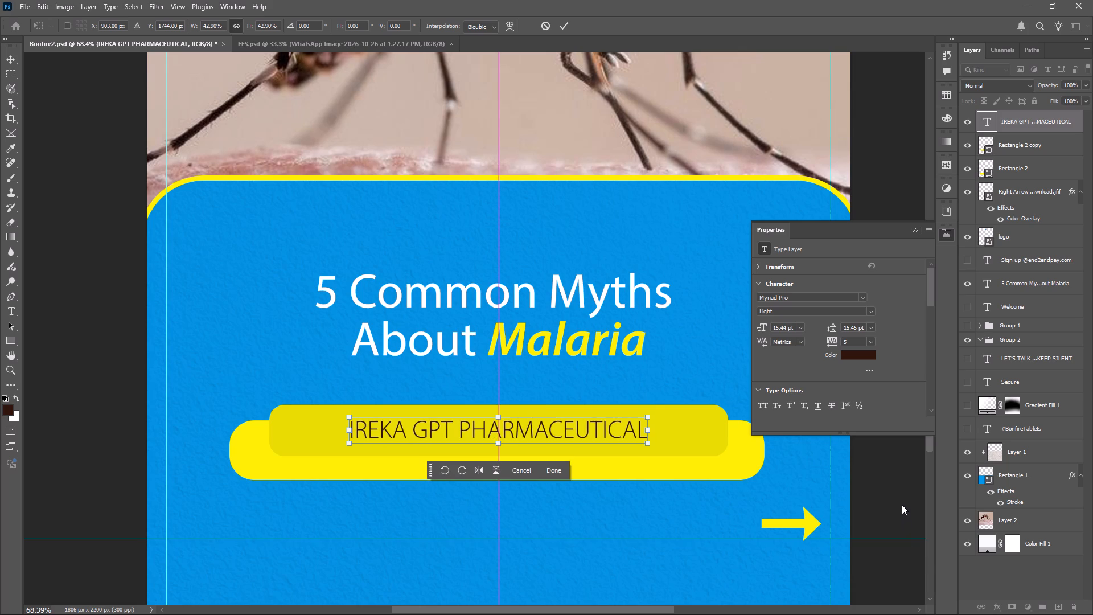
# Add a drop shadow to the shorter bar with Multiply blending, 35% opacity, 90° angle, 3 px distance and 7 px size.
pyautogui.click(1021, 137)
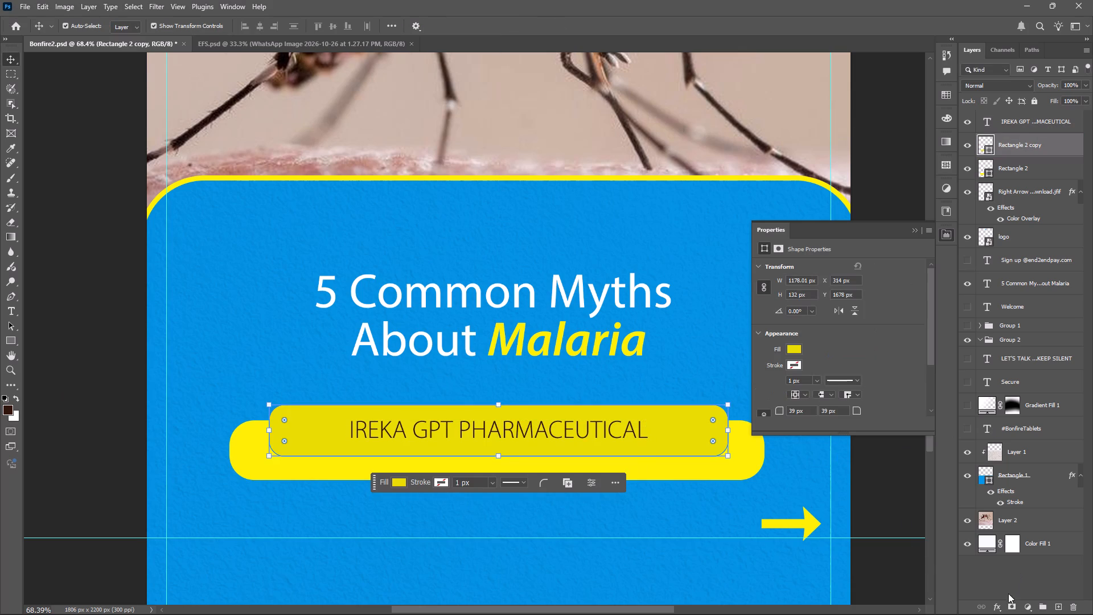
pyautogui.click(999, 606)
pyautogui.click(1012, 597)
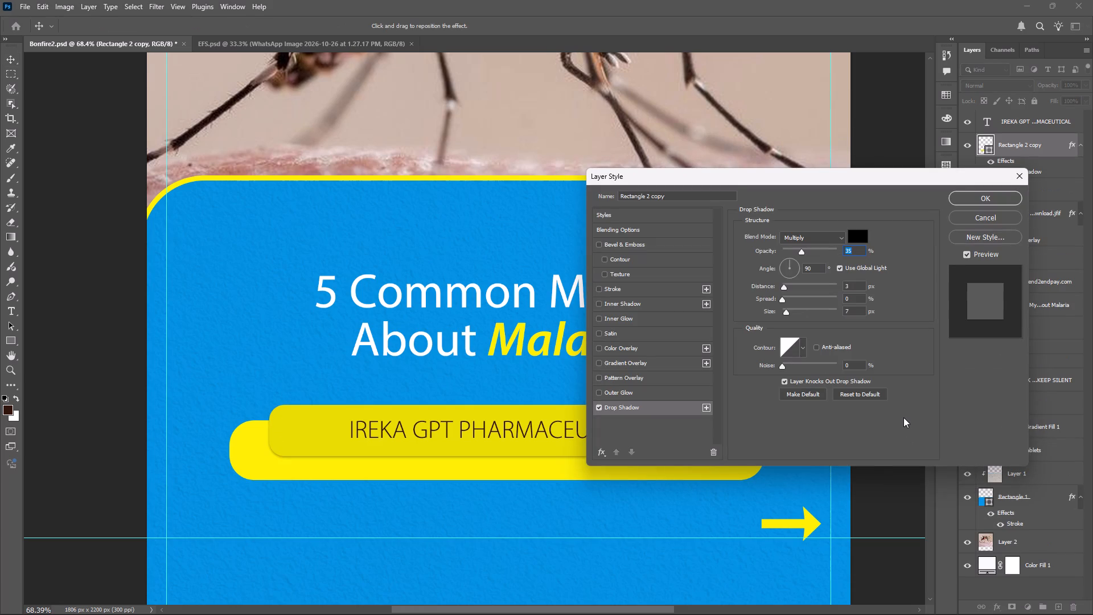
pyautogui.click(976, 204)
pyautogui.click(866, 485)
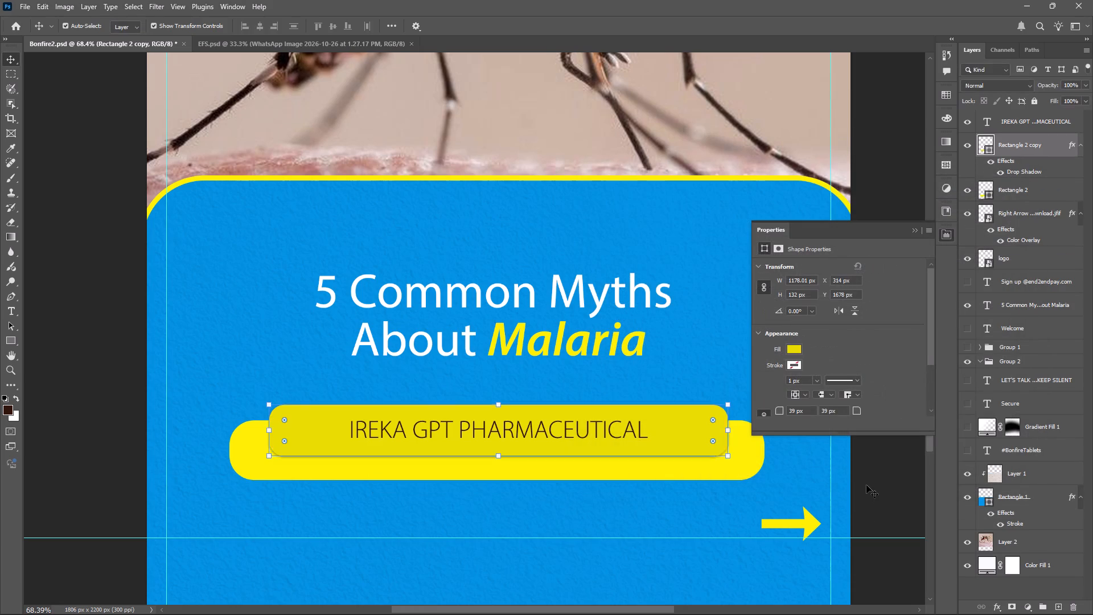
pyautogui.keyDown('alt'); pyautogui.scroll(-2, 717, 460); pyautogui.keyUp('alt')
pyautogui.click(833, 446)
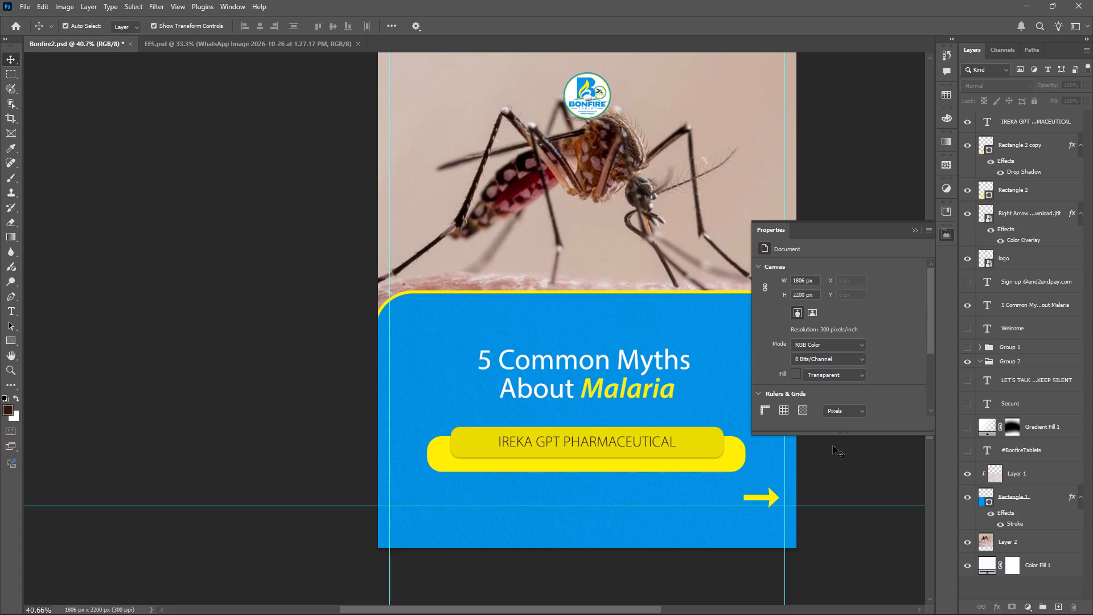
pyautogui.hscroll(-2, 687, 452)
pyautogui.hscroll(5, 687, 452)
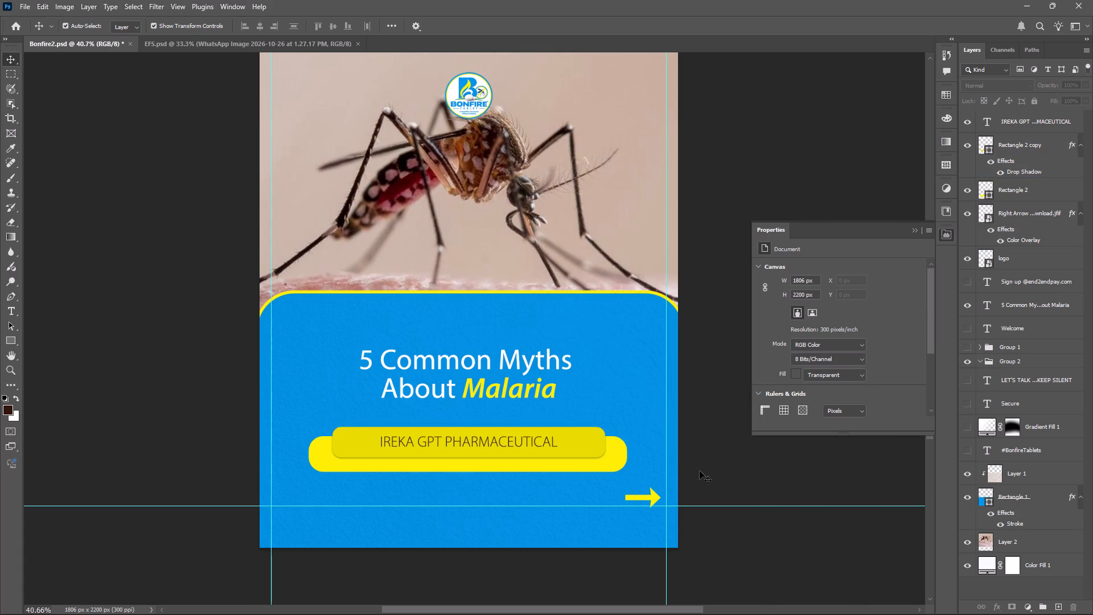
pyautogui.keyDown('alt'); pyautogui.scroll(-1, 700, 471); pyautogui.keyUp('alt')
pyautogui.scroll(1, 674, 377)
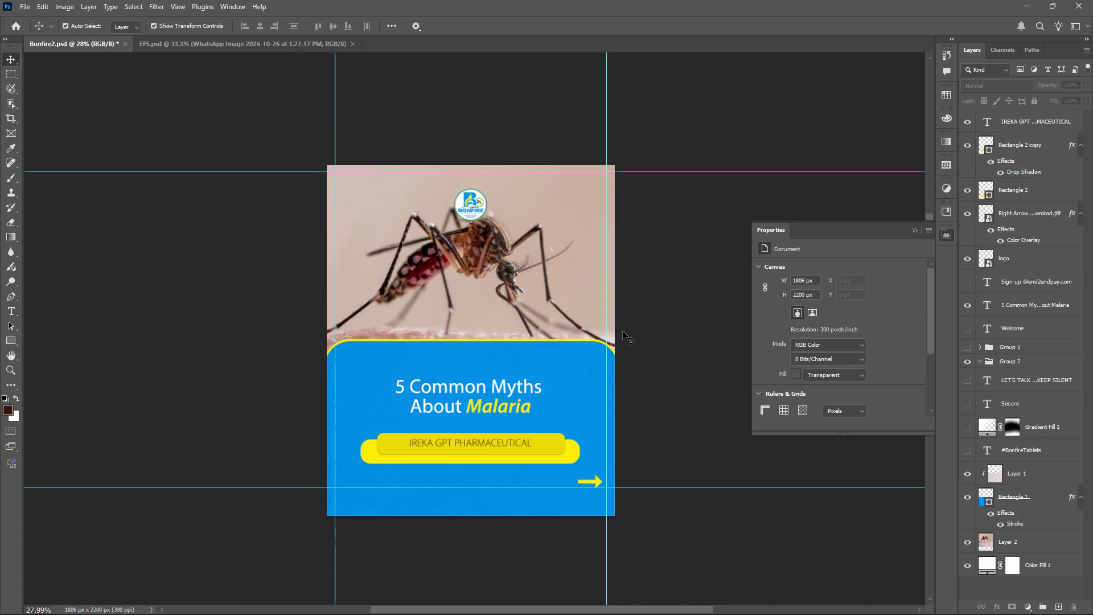
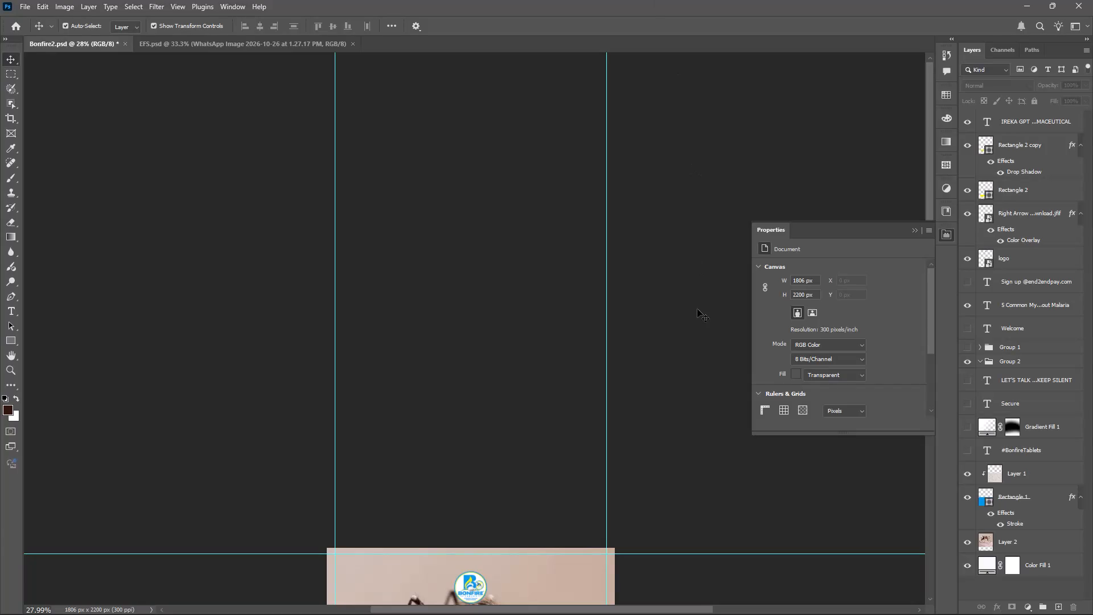
# Move the Bonfire logo straight up over the mosquito photo to about X 800, Y 72 px.
pyautogui.scroll(-7, 693, 415)
pyautogui.scroll(1, 693, 415)
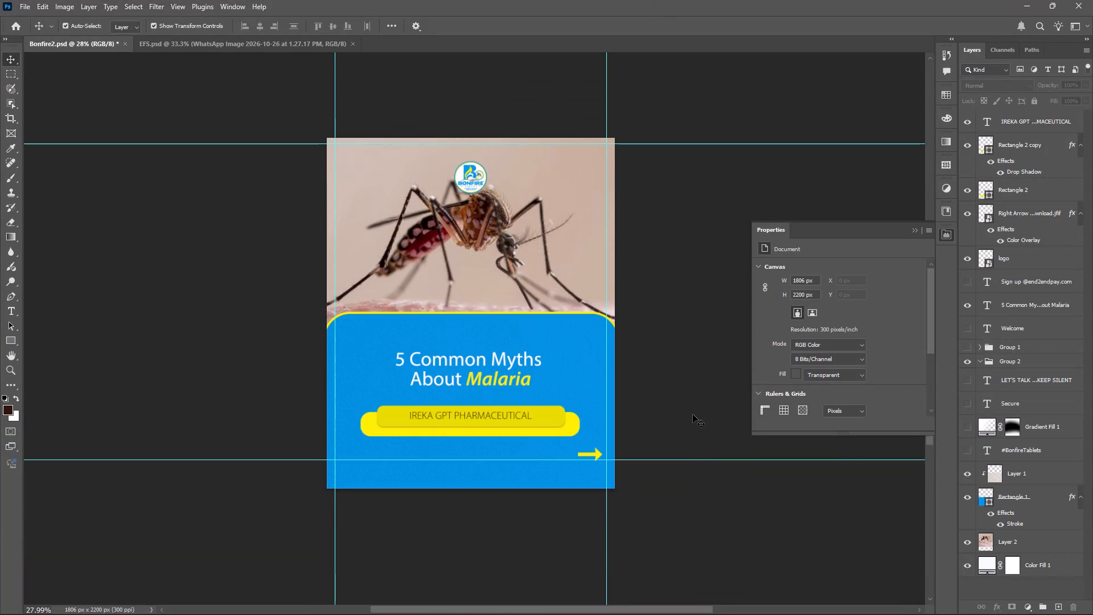
pyautogui.scroll(1, 693, 415)
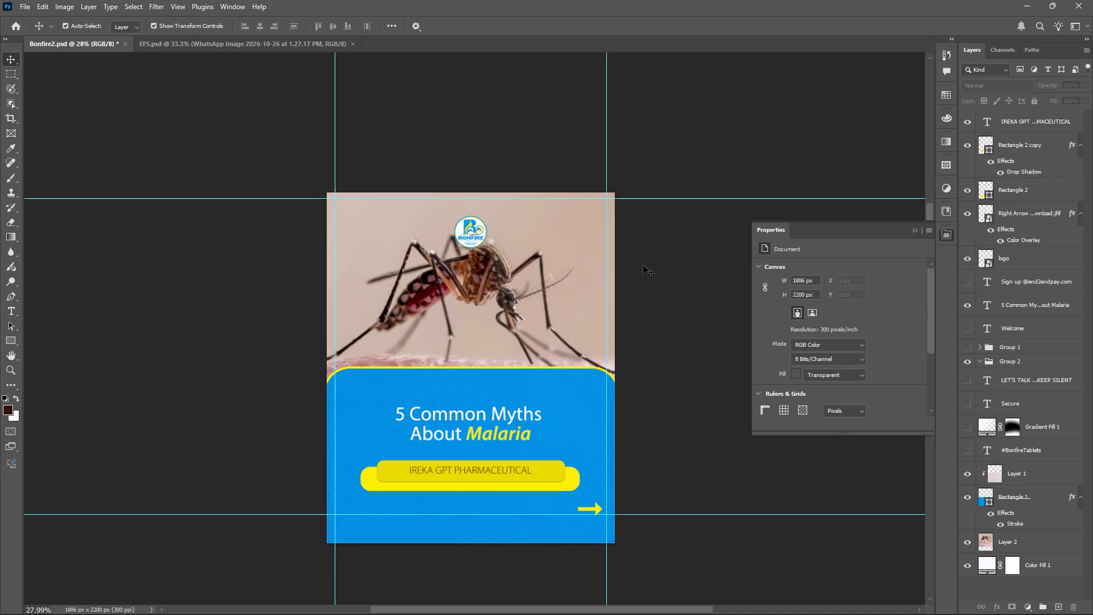
pyautogui.click(462, 231)
pyautogui.keyDown('shift'); pyautogui.moveTo(469, 234); pyautogui.dragTo(469, 227); pyautogui.keyUp('shift')
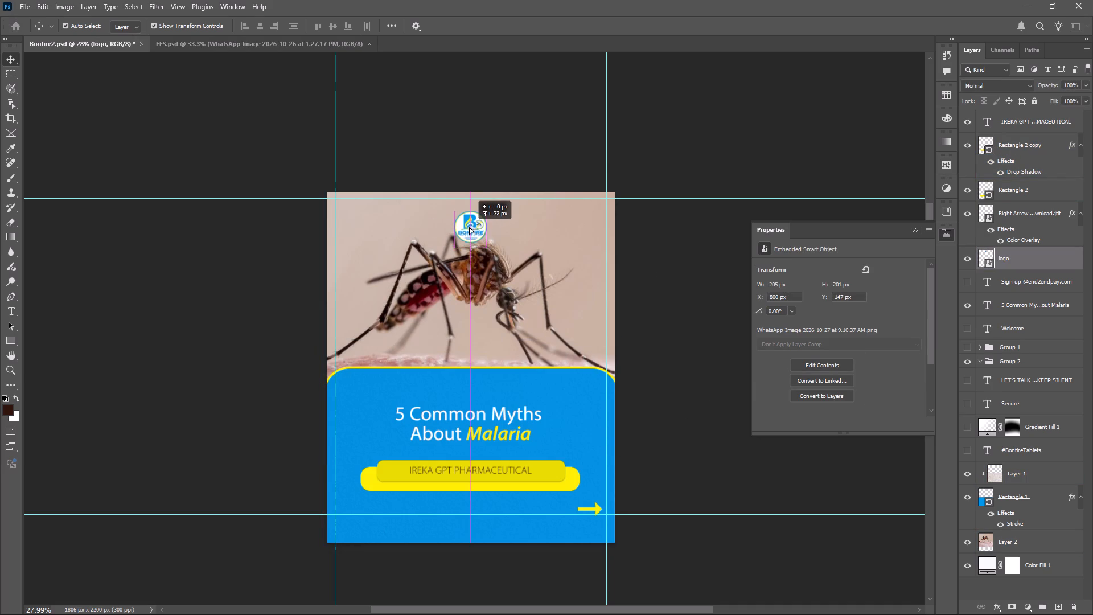
pyautogui.keyDown('shift'); pyautogui.moveTo(469, 227); pyautogui.dragTo(469, 222); pyautogui.keyUp('shift')
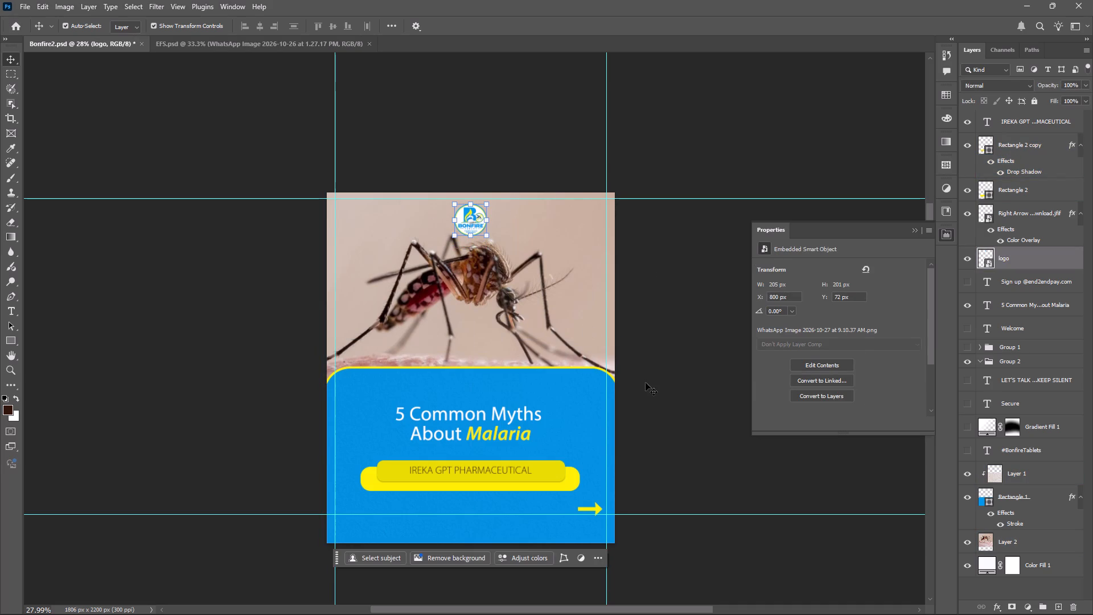
pyautogui.click(696, 420)
# Set the opacity of the Multiply texture layer clipped to the blue panel to 39%.
pyautogui.keyDown('alt'); pyautogui.scroll(4, 575, 457); pyautogui.keyUp('alt')
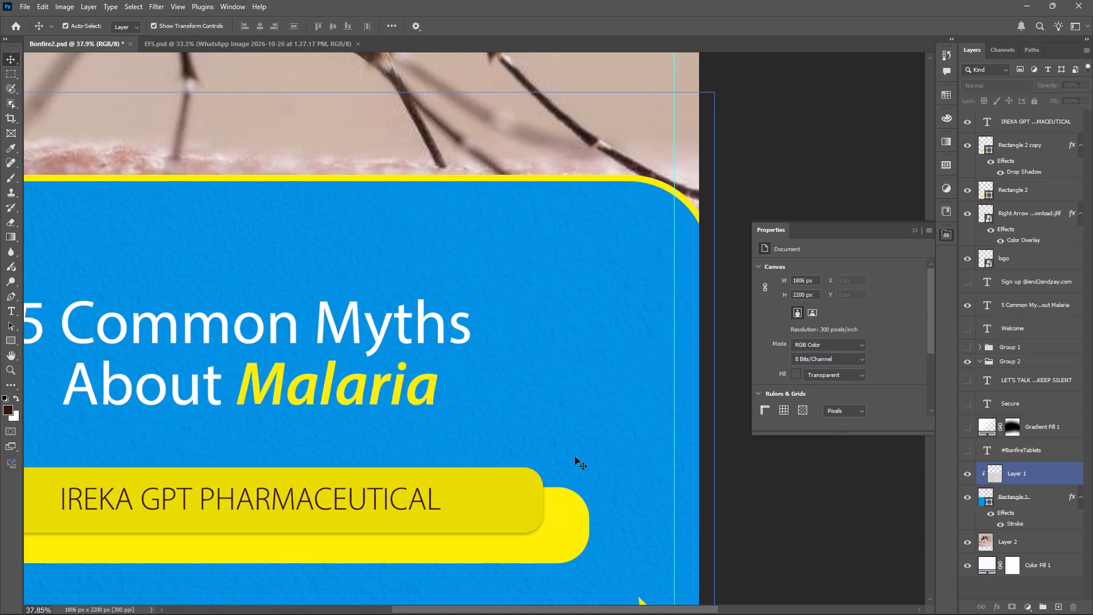
pyautogui.keyDown('alt'); pyautogui.scroll(-2, 619, 427); pyautogui.keyUp('alt')
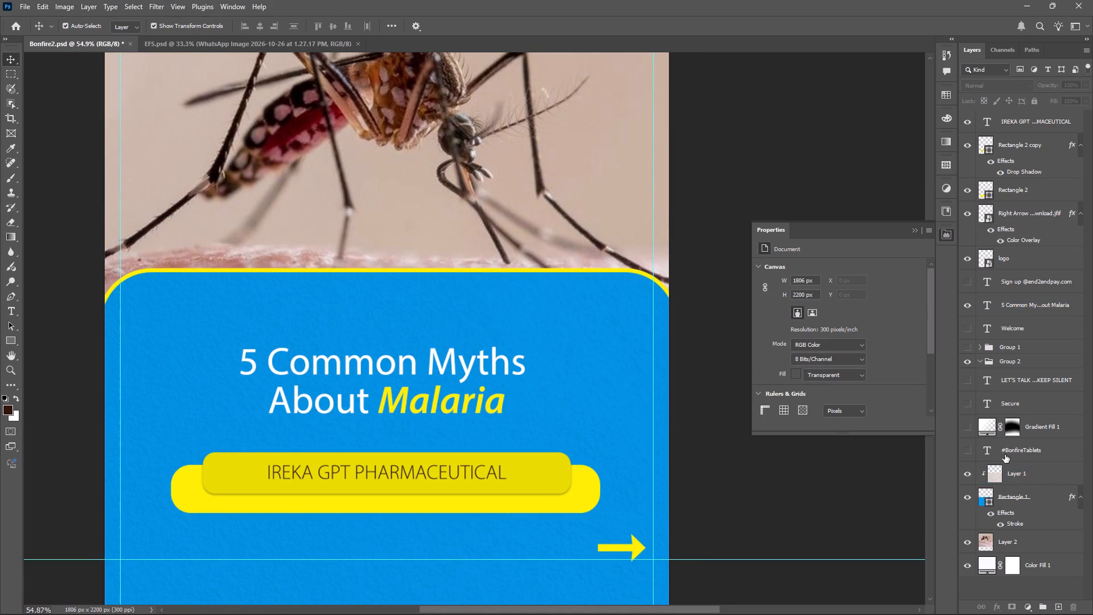
pyautogui.click(1029, 472)
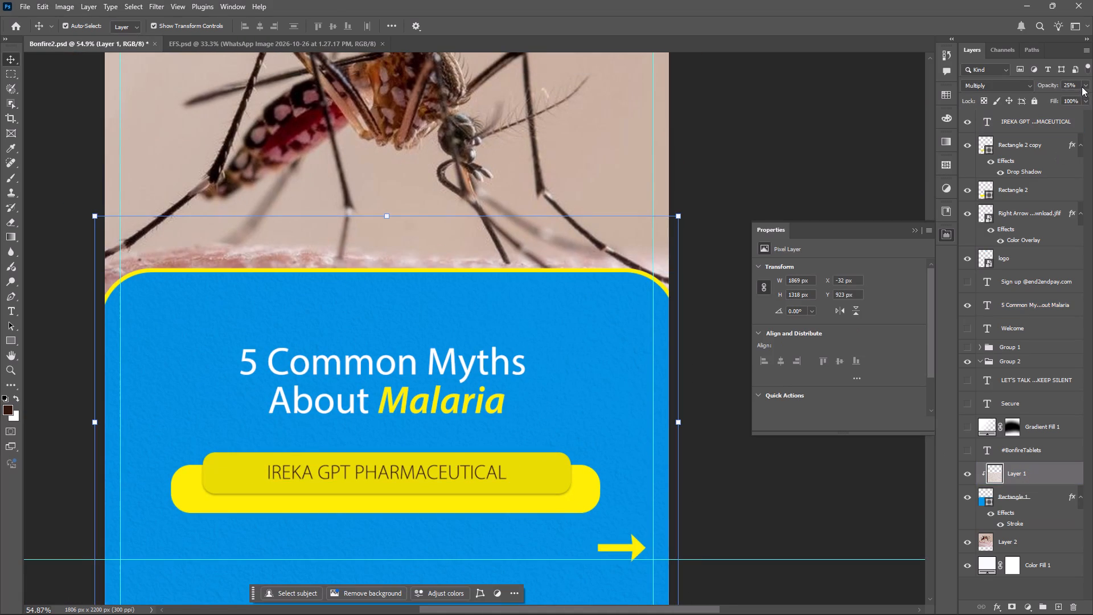
pyautogui.click(1083, 85)
pyautogui.click(1053, 96)
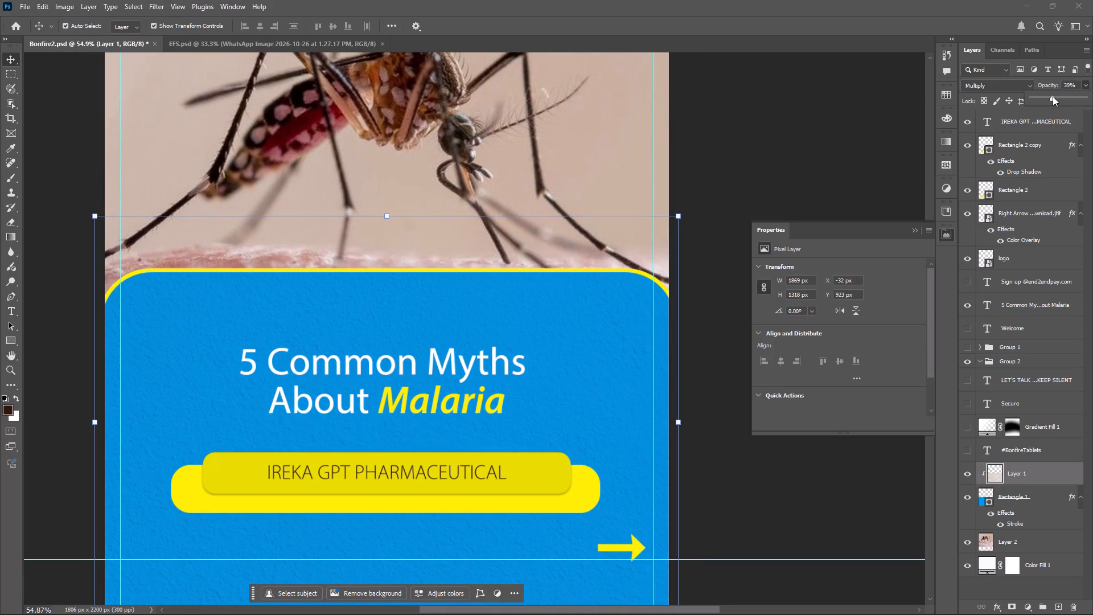
pyautogui.click(901, 89)
# Export the finished cover slide, entering "gegevre" in the file name.
pyautogui.keyDown('alt'); pyautogui.scroll(-1, 782, 158); pyautogui.keyUp('alt')
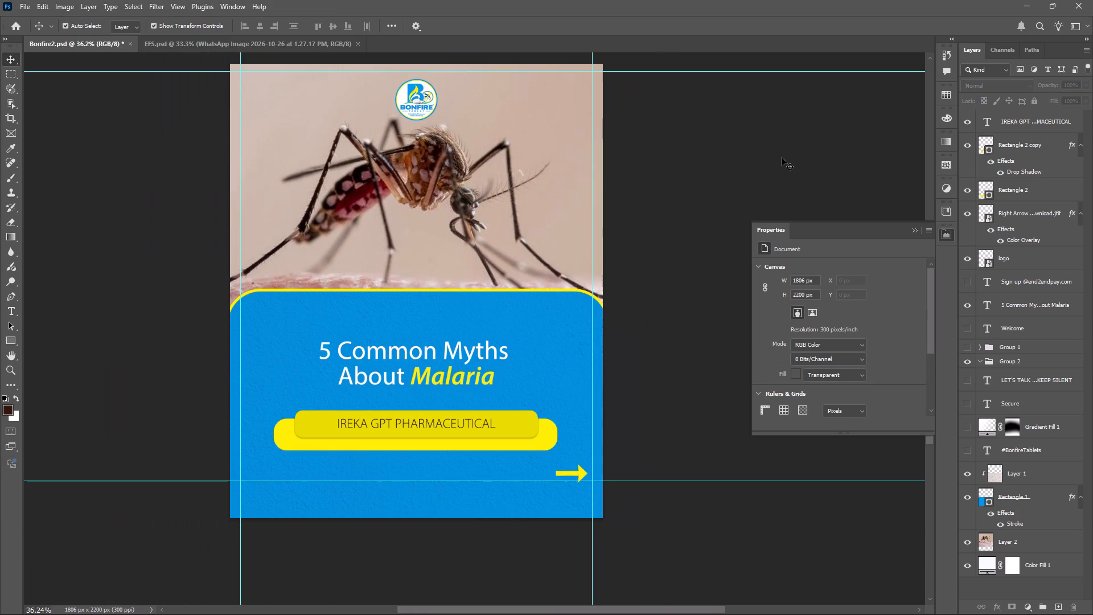
pyautogui.scroll(1, 682, 219)
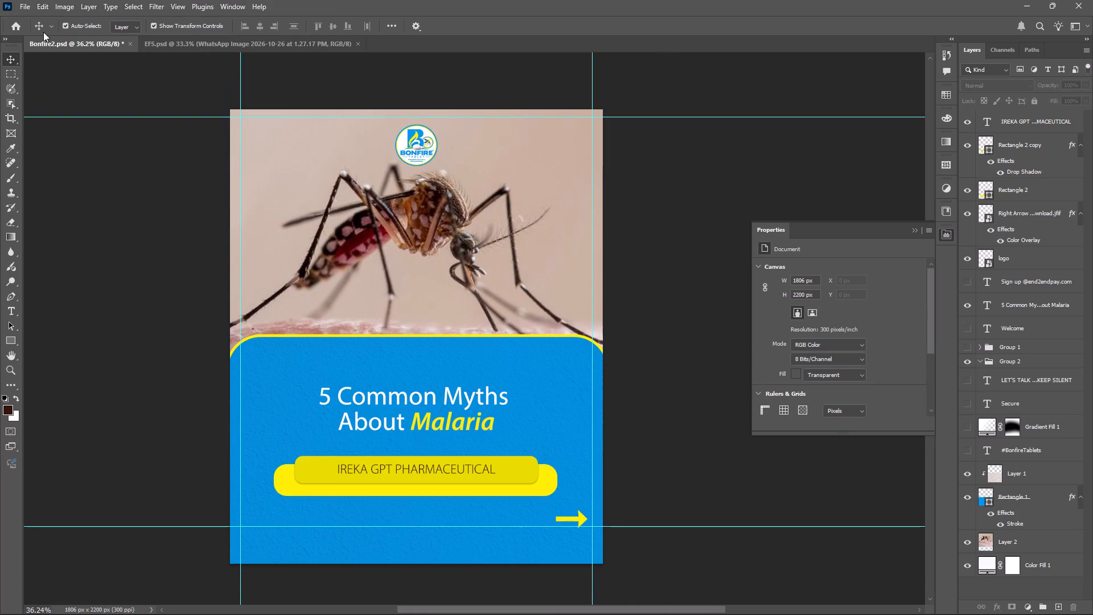
pyautogui.click(24, 10)
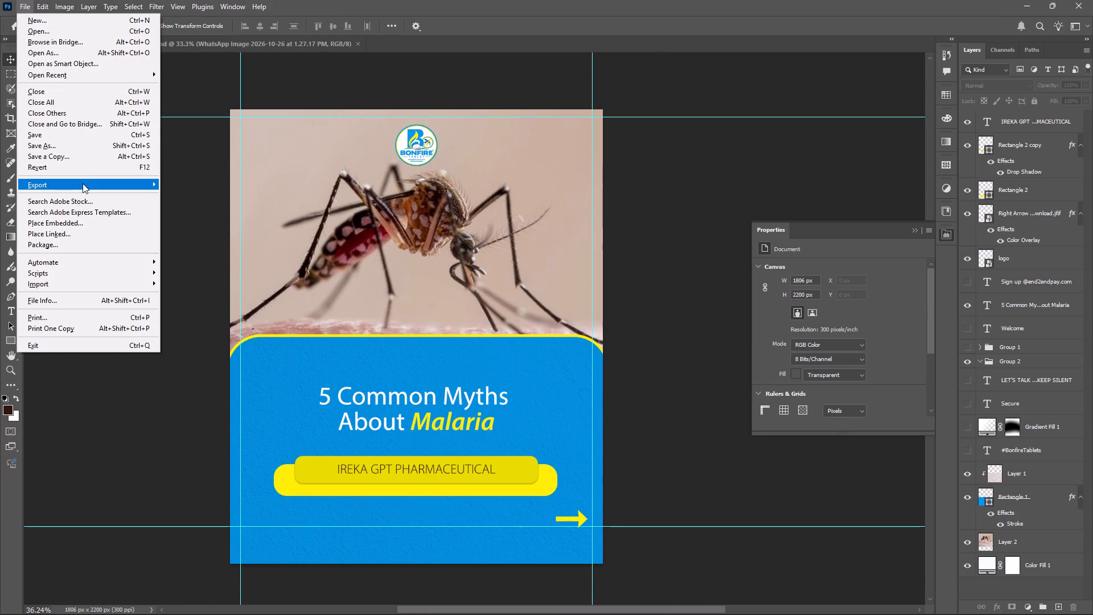
pyautogui.click(174, 184)
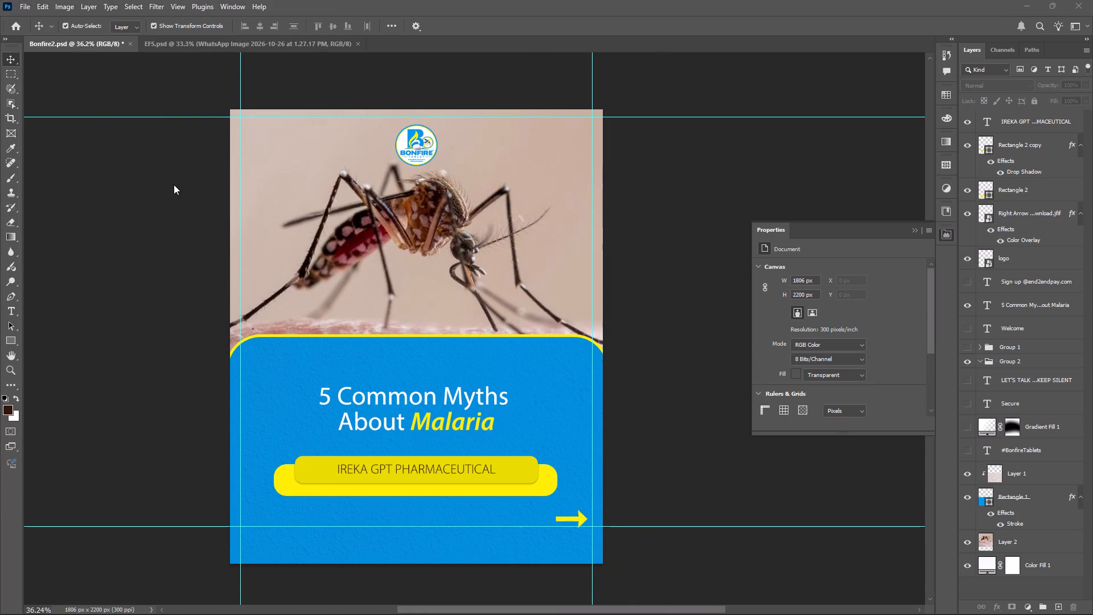
pyautogui.press('Right')
pyautogui.write('gegevre')
pyautogui.press('Return')
# Check the Slide 2 write-up in the November PDF and search Pinterest for "someone having fever".
pyautogui.hotkey('alt', 'Tab')
pyautogui.hotkey('alt', 'Tab')
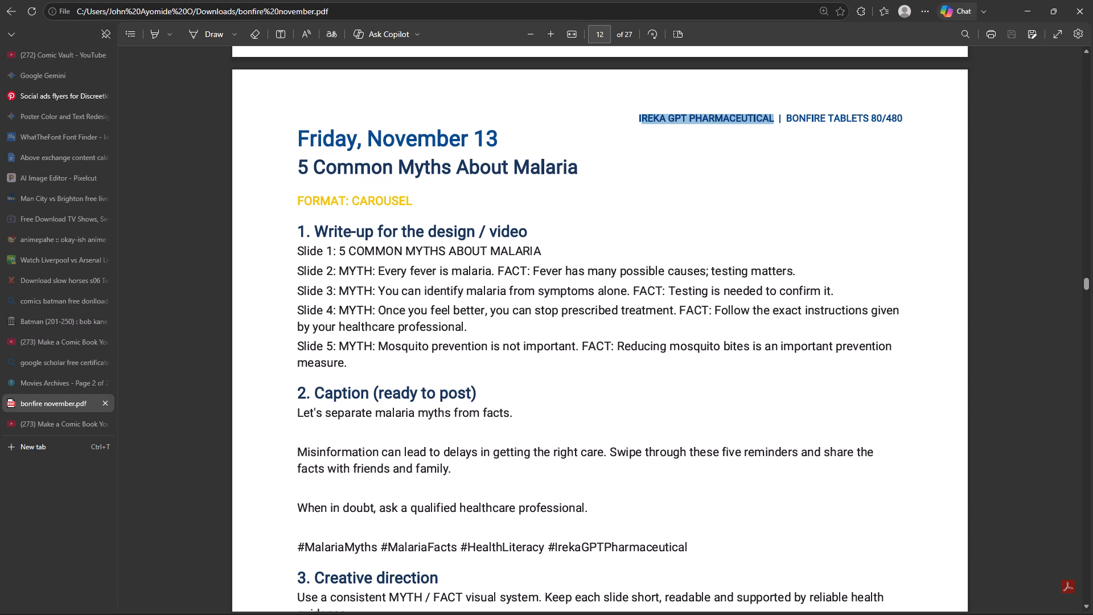
pyautogui.hotkey('alt', 'Tab')
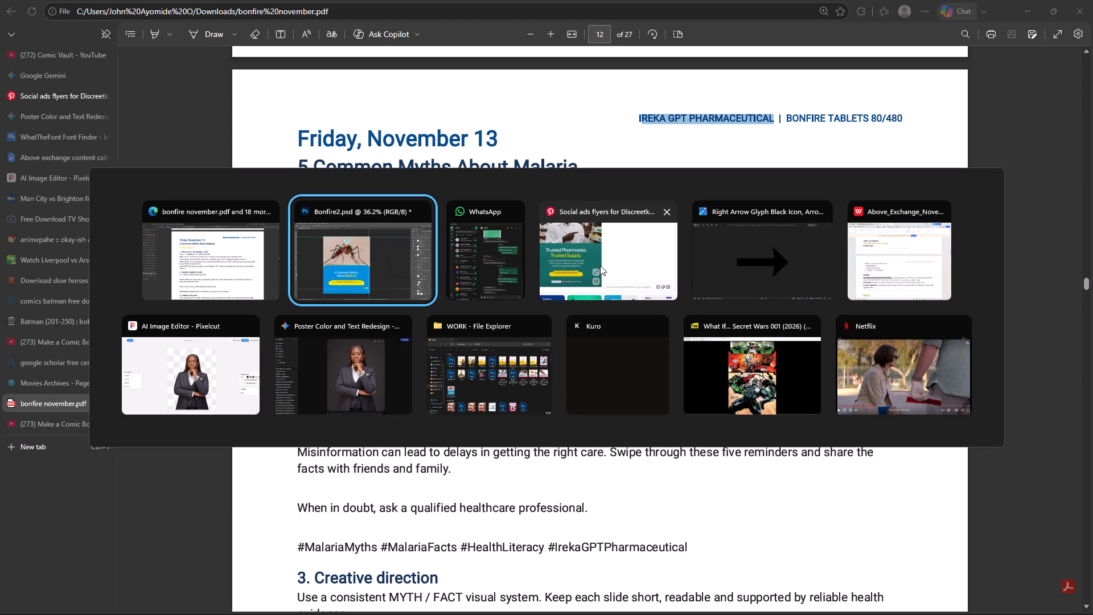
pyautogui.keyDown('alt'); pyautogui.click(600, 265); pyautogui.keyUp('alt')
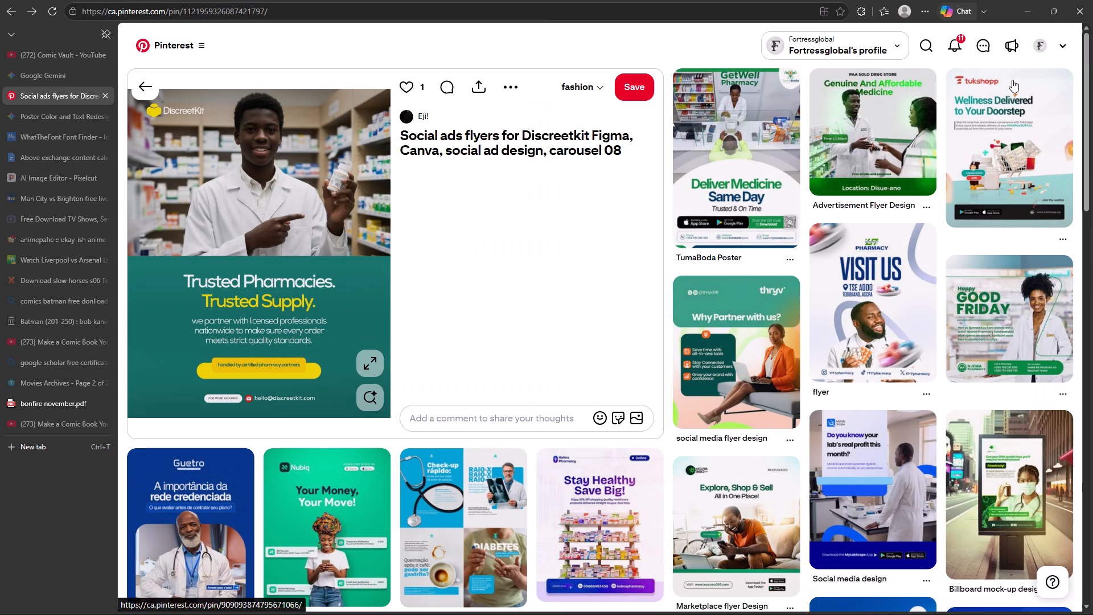
pyautogui.click(924, 44)
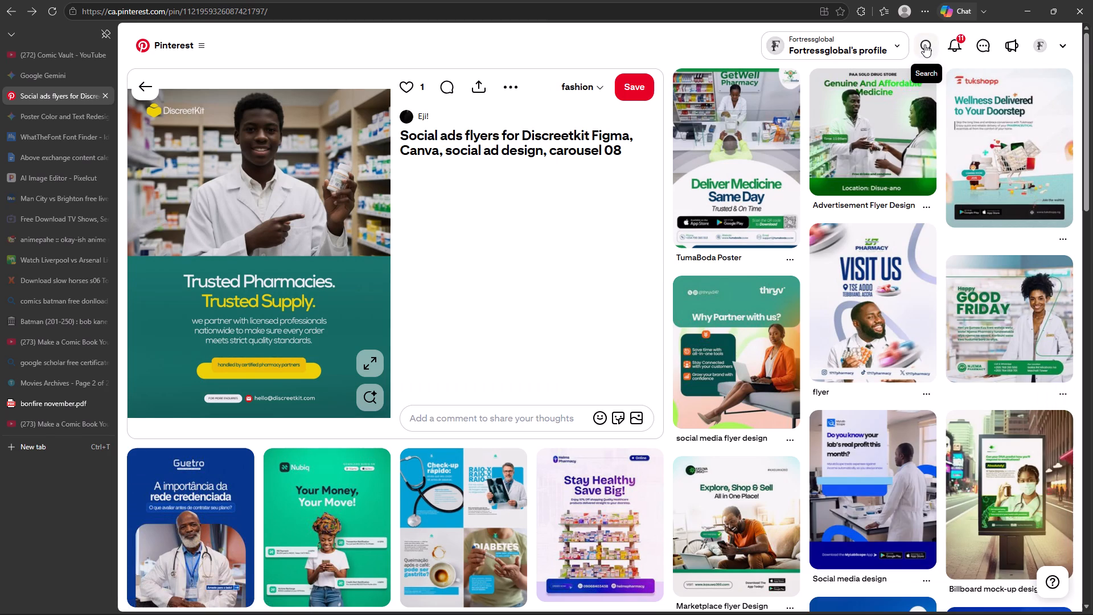
pyautogui.write('someone having fever')
pyautogui.press('Return')
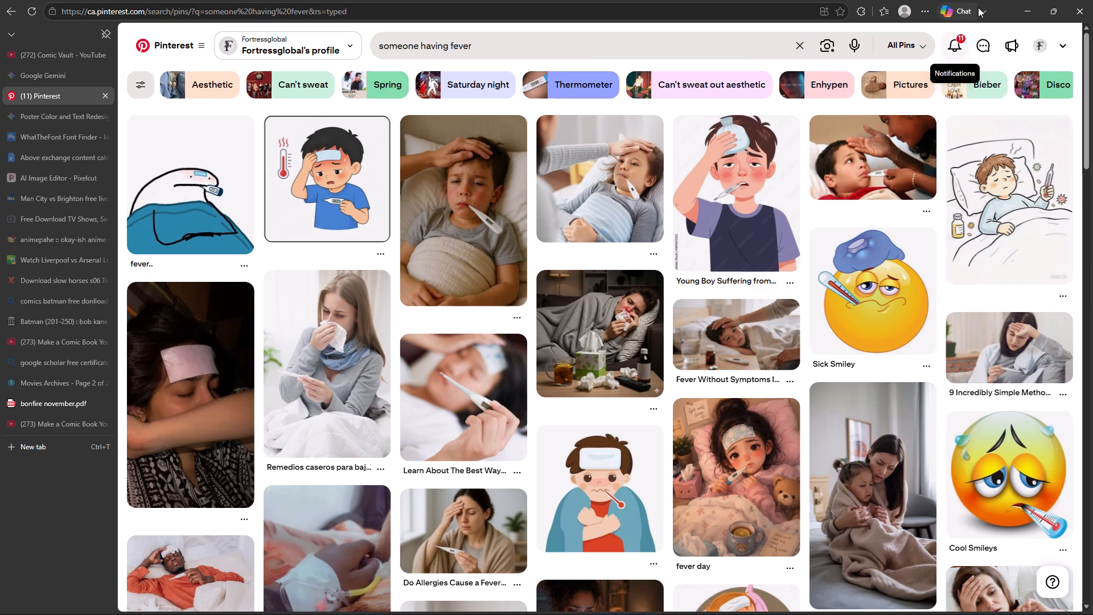
# Refine the Pinterest search to "someone black having fever".
pyautogui.click(397, 47)
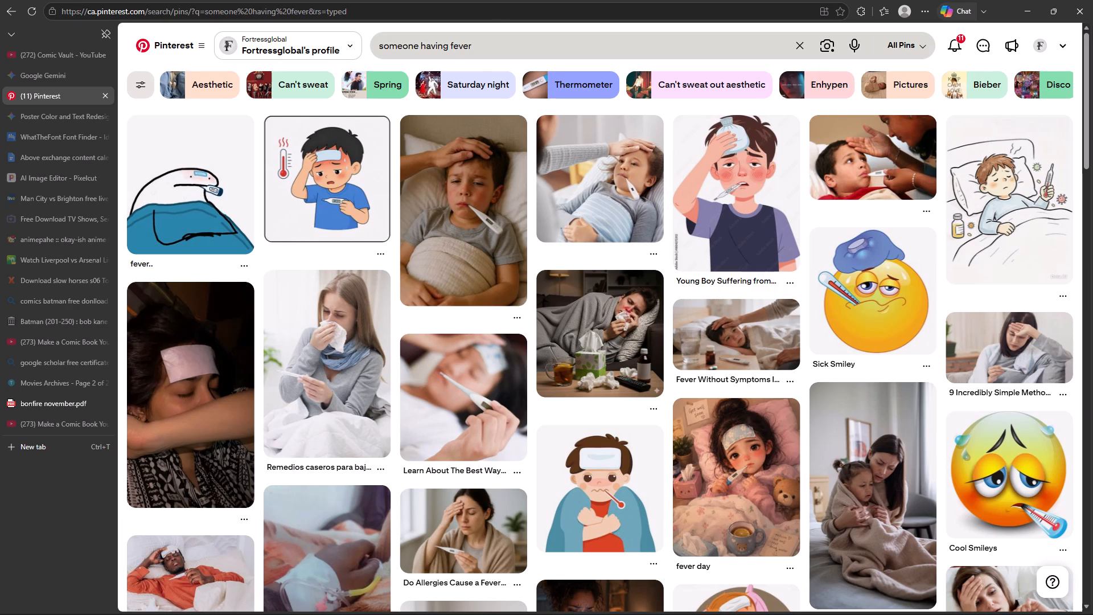
pyautogui.click(417, 46)
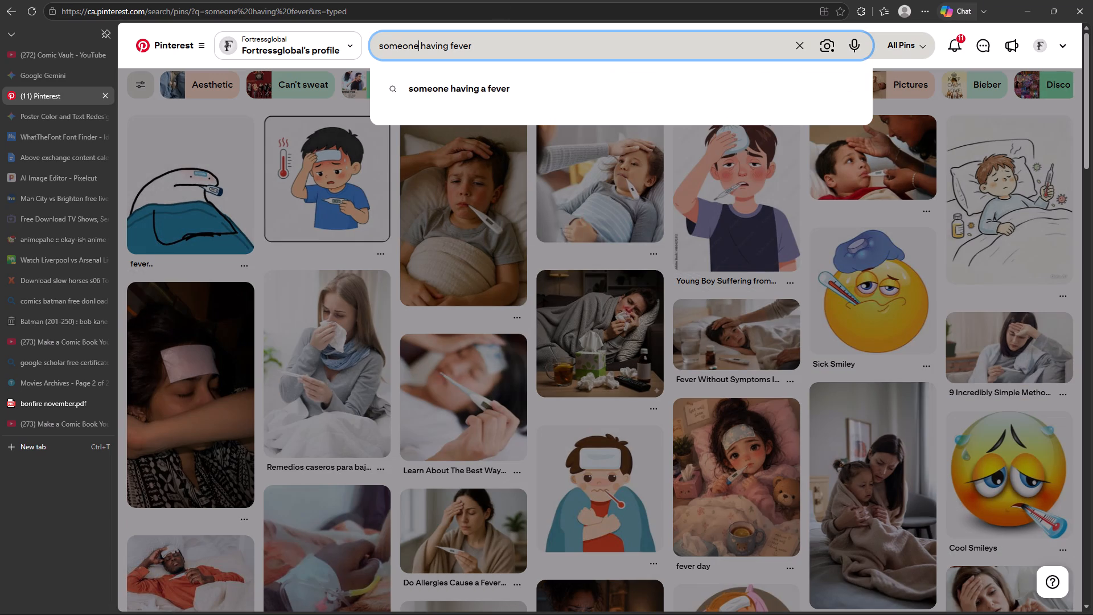
pyautogui.press('space')
pyautogui.write('black')
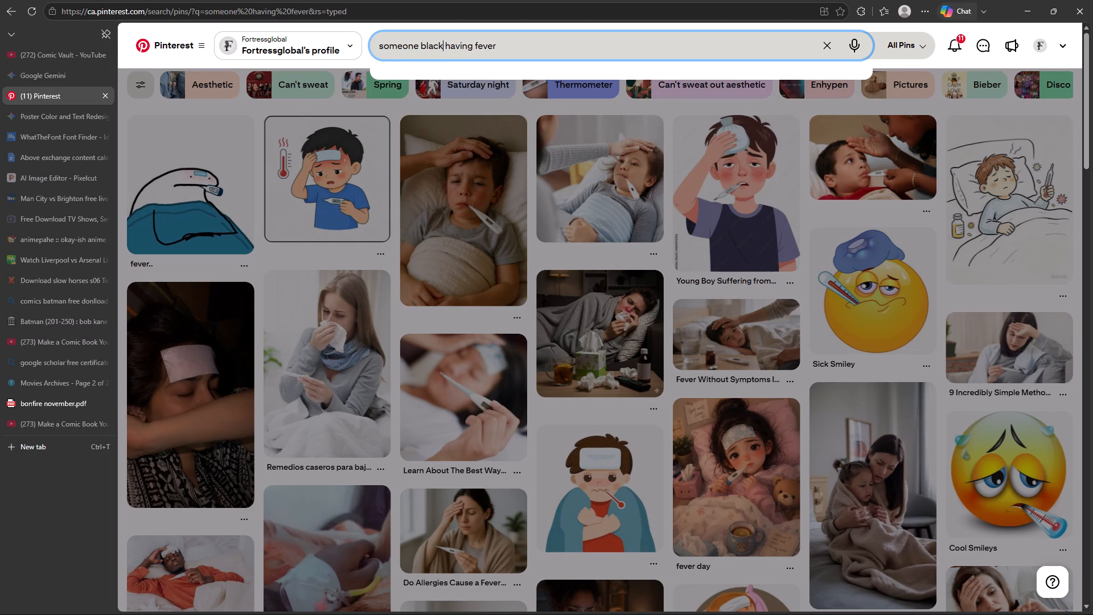
pyautogui.press('Return')
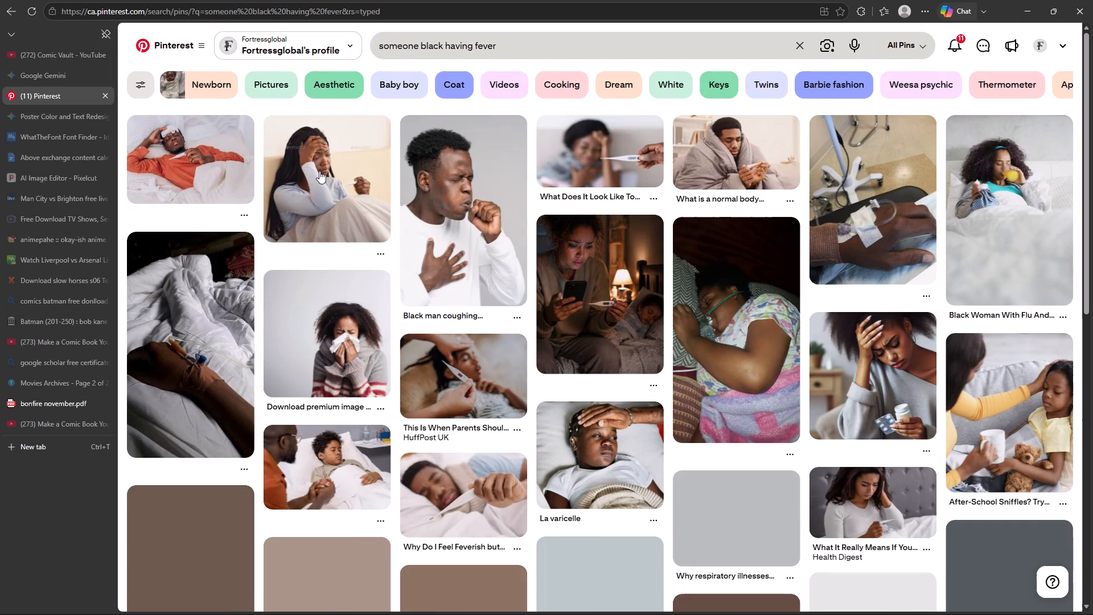
# Open the photo of the feverish man in an orange shirt lying in bed and copy the image.
pyautogui.click(178, 162)
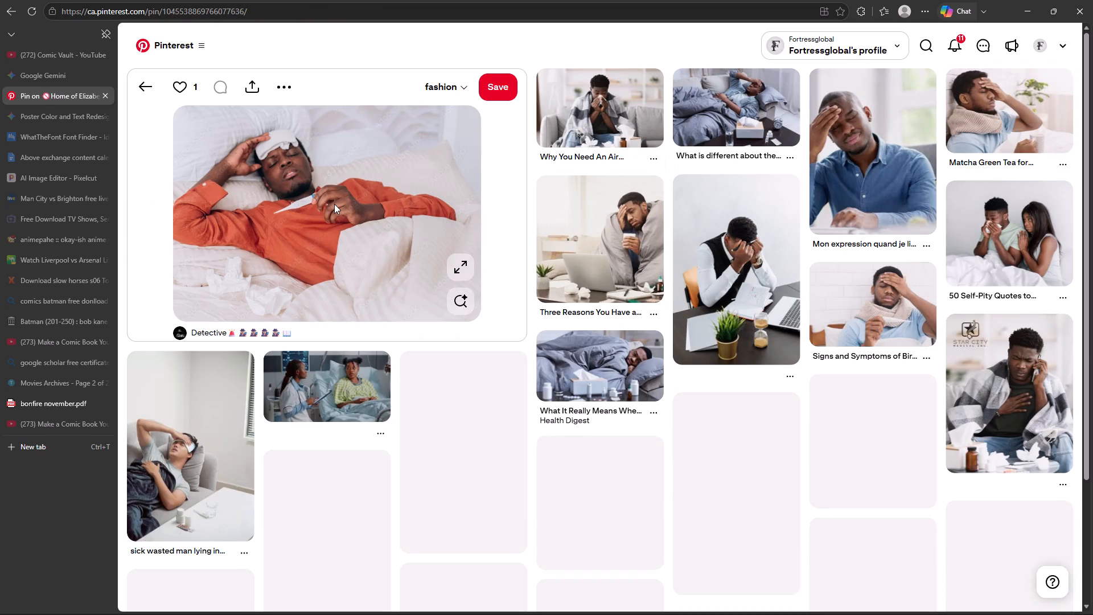
pyautogui.rightClick(334, 204)
pyautogui.click(385, 256)
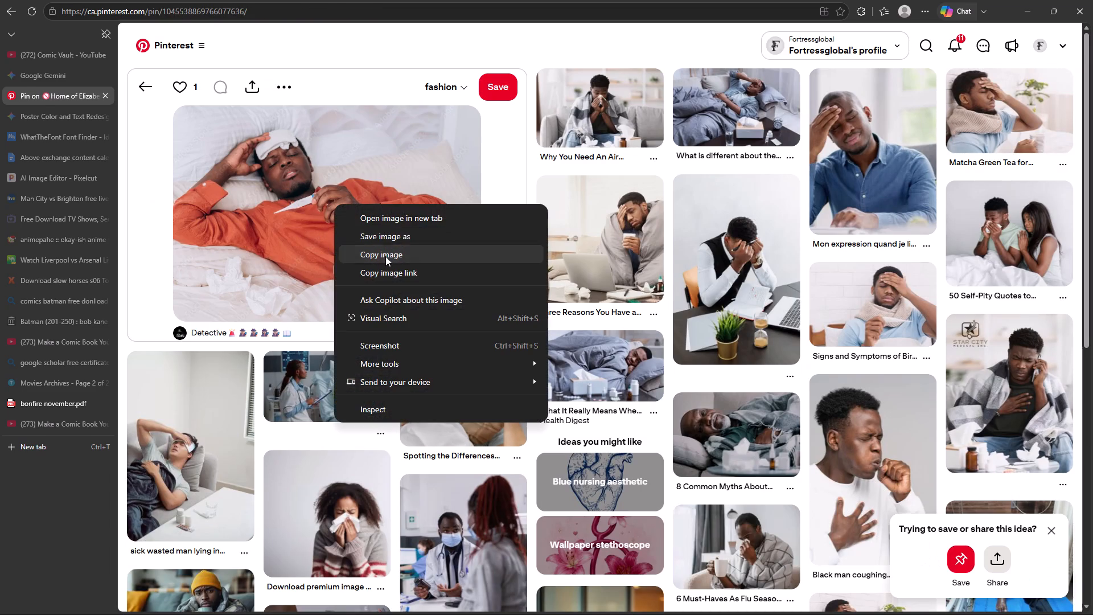
# Return to Photoshop and delete the mosquito photo layer behind the blue panel.
pyautogui.hotkey('alt', 'Tab')
pyautogui.hotkey('alt', 'Tab')
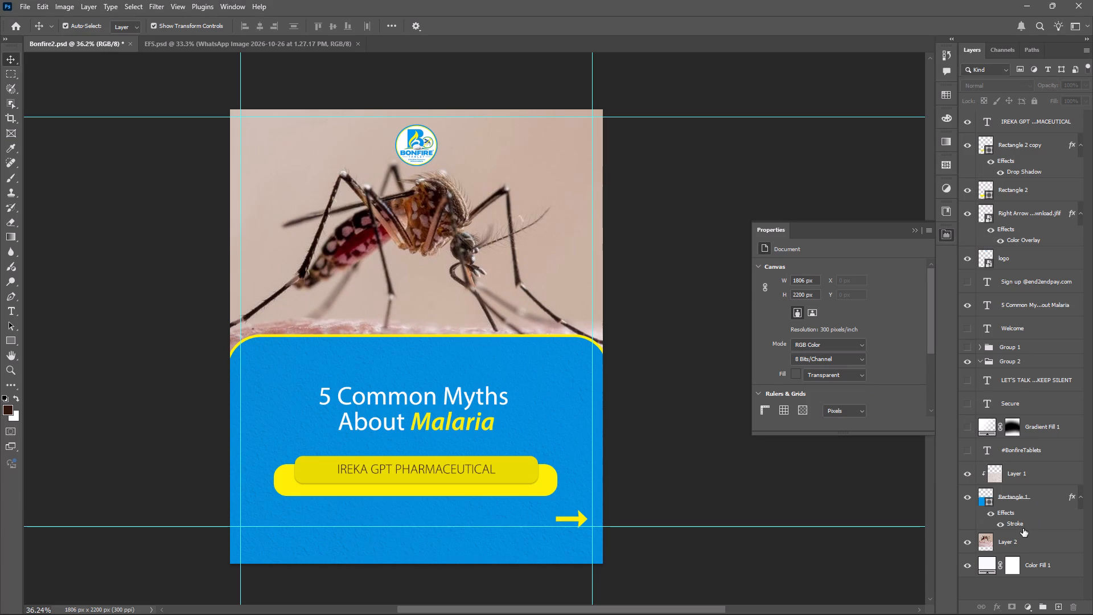
pyautogui.click(1012, 542)
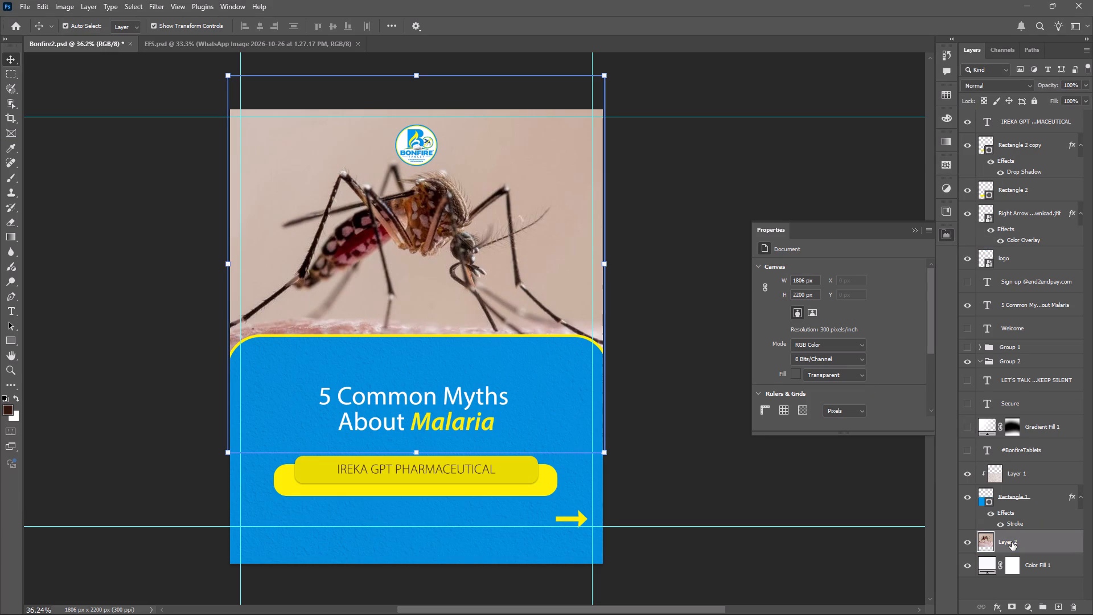
pyautogui.press('BackSpace')
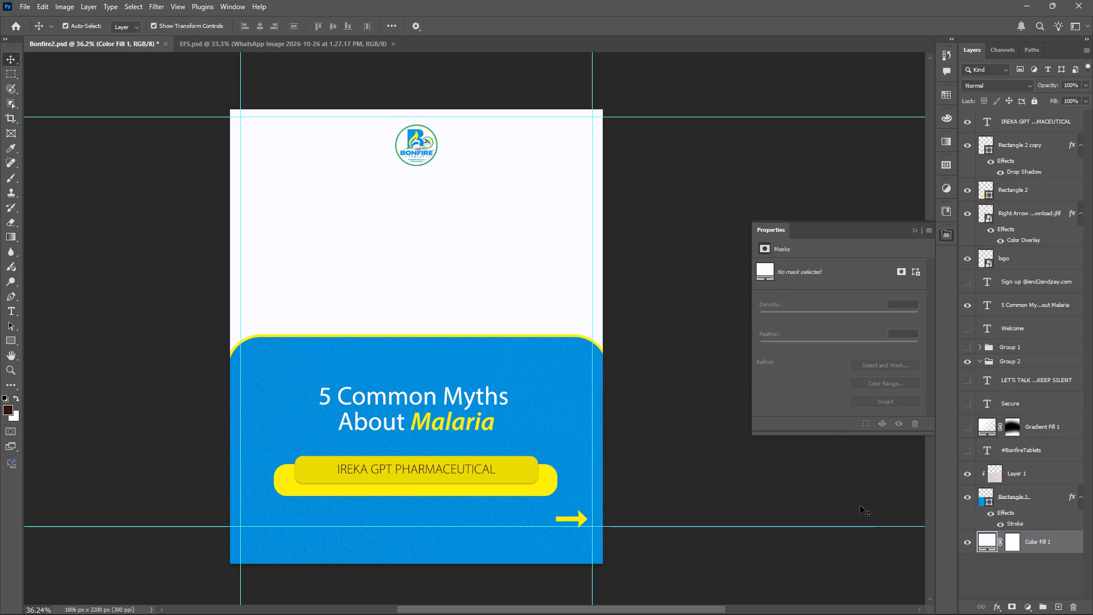
# Paste the feverish man's photo above the background fill, scale it to about 193% (1832 × 1287 px) and align it with the canvas's top edge.
pyautogui.hotkey('ctrl', 'v')
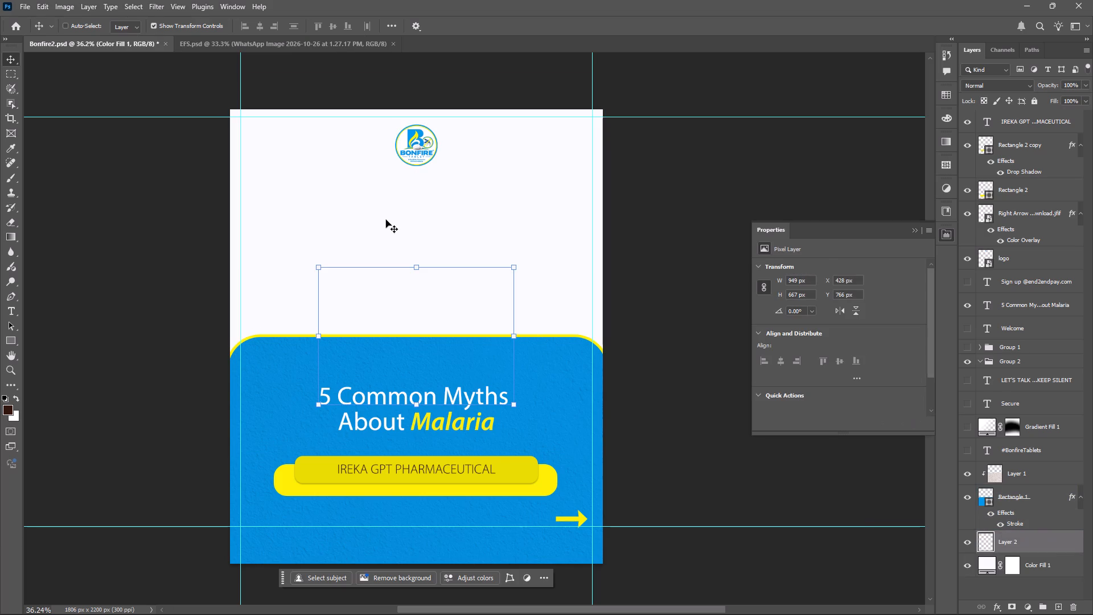
pyautogui.moveTo(413, 265); pyautogui.dragTo(412, 244)
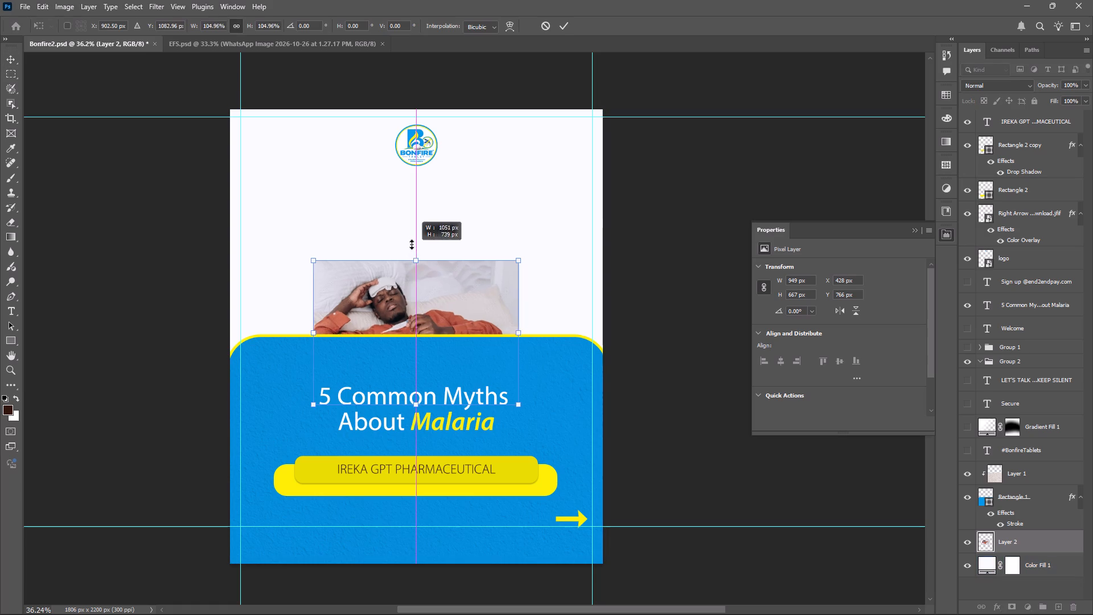
pyautogui.moveTo(412, 244); pyautogui.dragTo(410, 145)
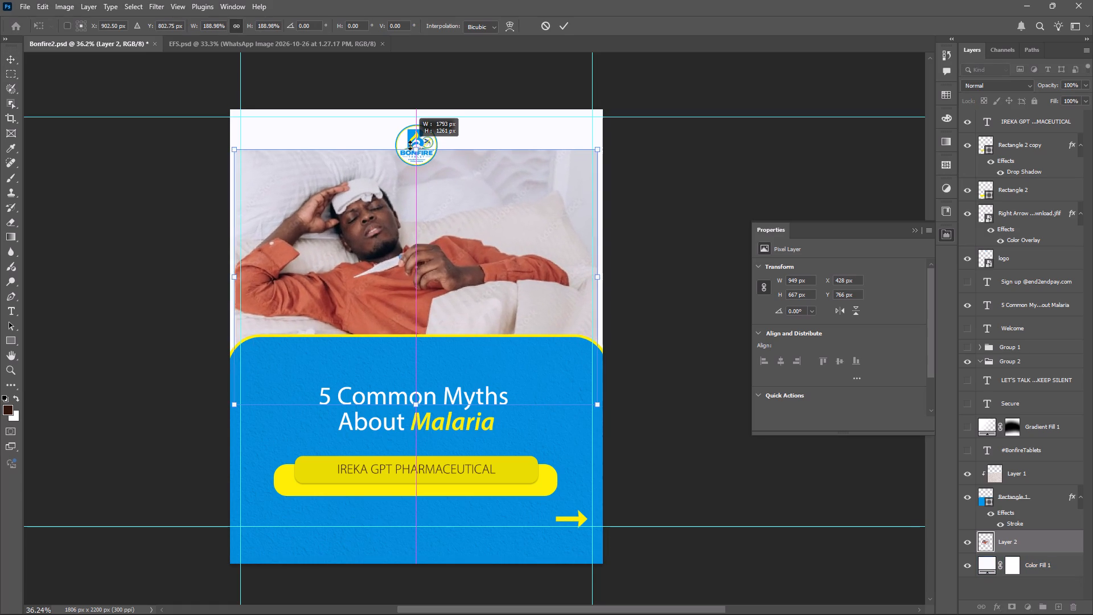
pyautogui.moveTo(410, 145); pyautogui.dragTo(411, 138)
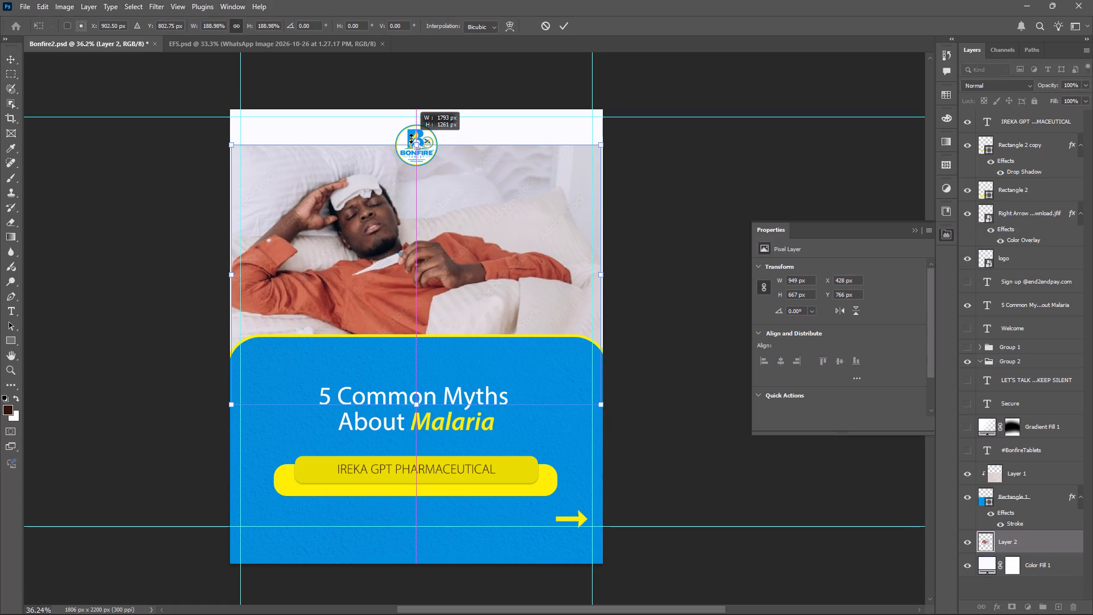
pyautogui.moveTo(411, 138); pyautogui.dragTo(411, 137)
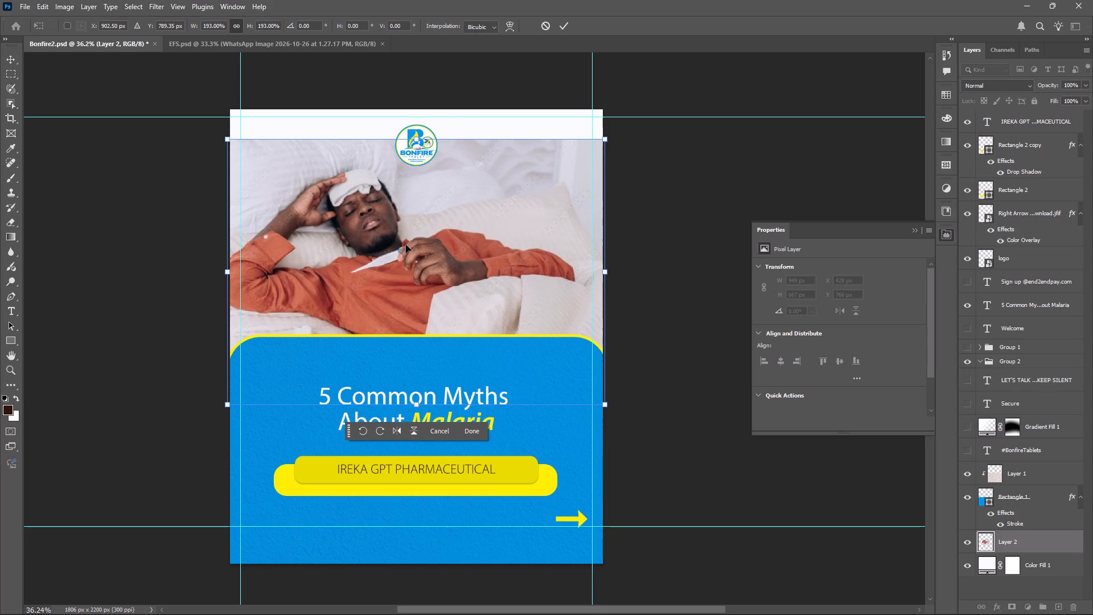
pyautogui.keyDown('shift'); pyautogui.moveTo(406, 245); pyautogui.dragTo(406, 216); pyautogui.keyUp('shift')
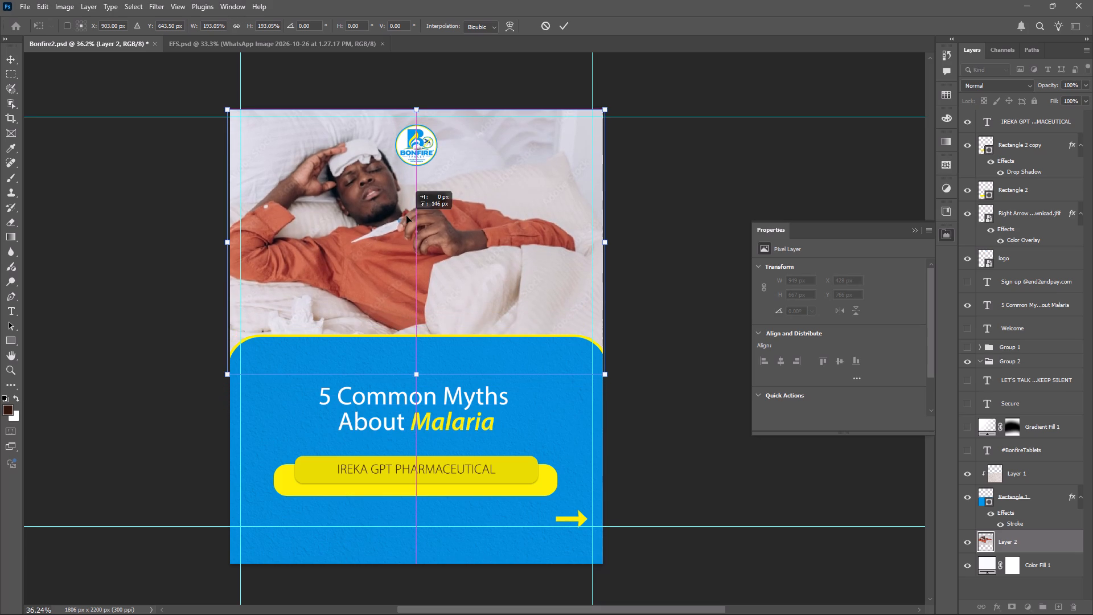
pyautogui.keyDown('shift'); pyautogui.moveTo(406, 216); pyautogui.dragTo(407, 216); pyautogui.keyUp('shift')
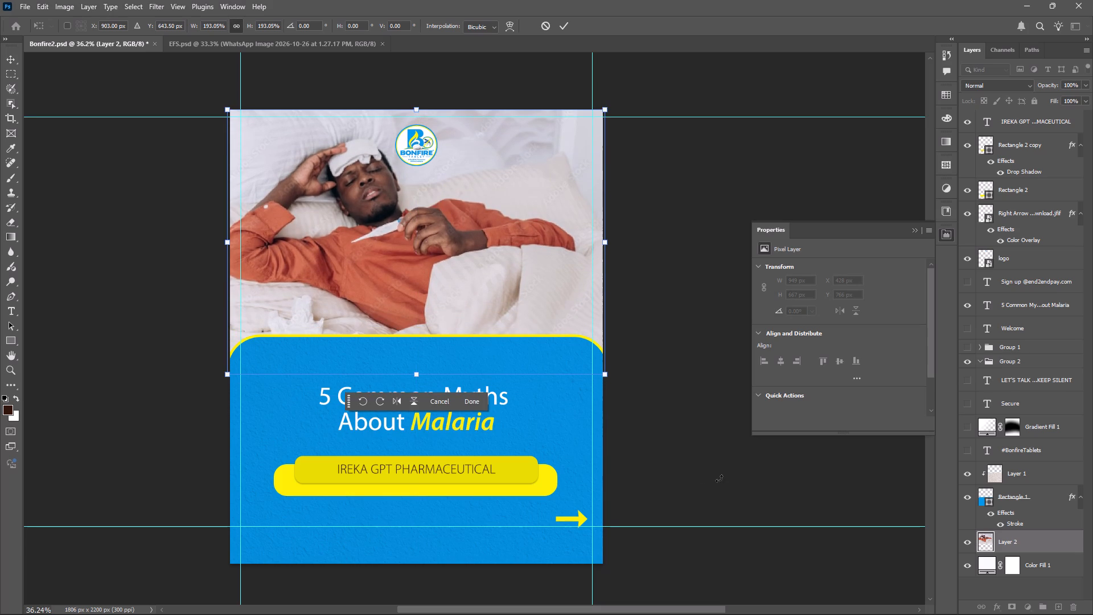
pyautogui.click(851, 543)
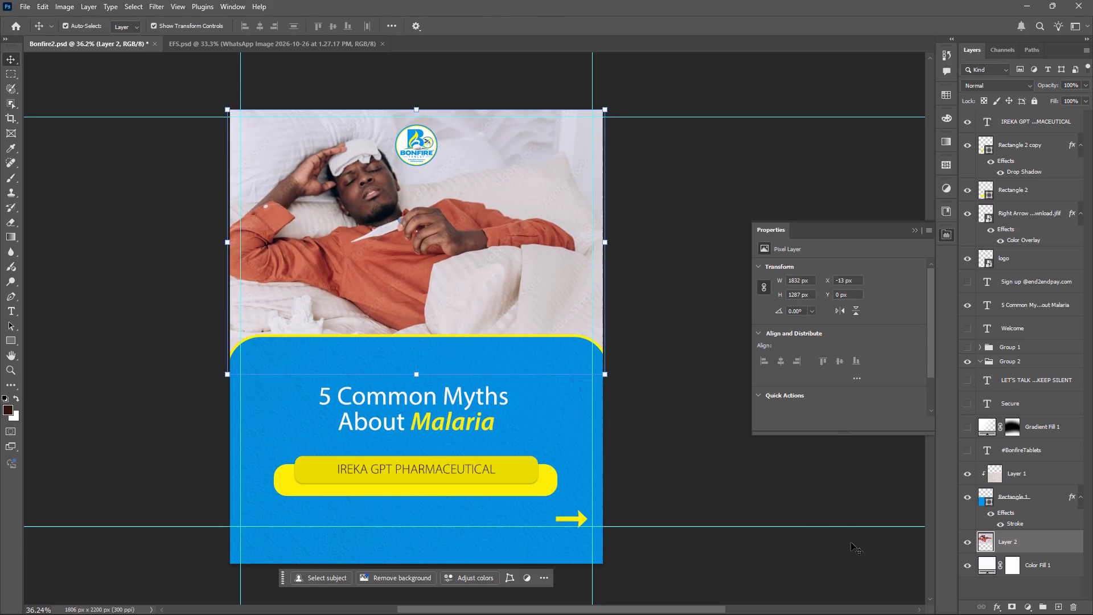
# Deselect the photo layer and open the "5 Common Myths About Malaria" heading for text editing.
pyautogui.click(851, 543)
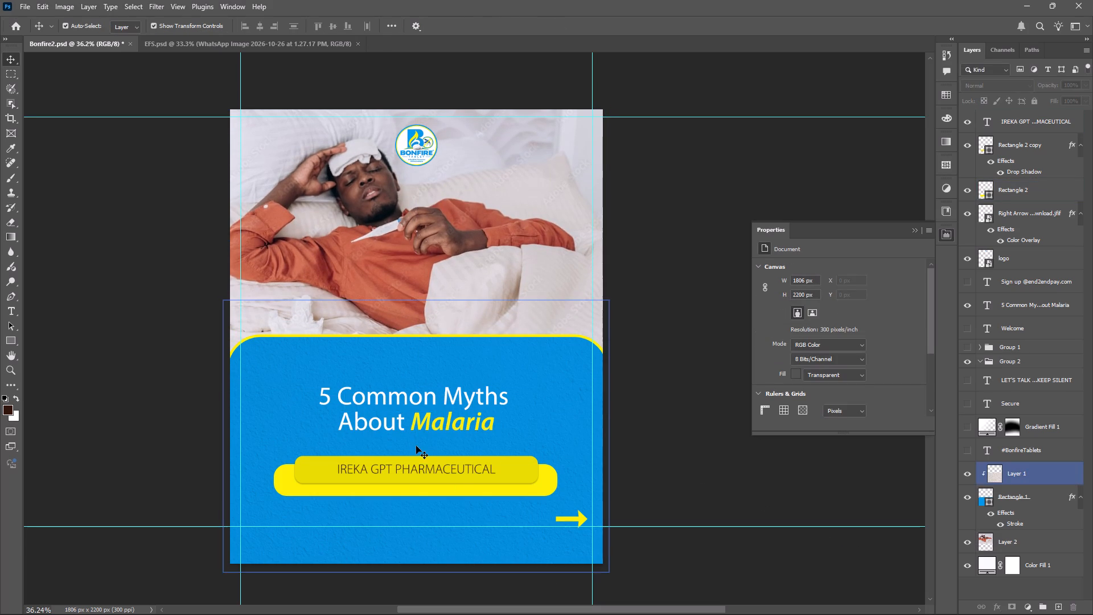
pyautogui.click(409, 424)
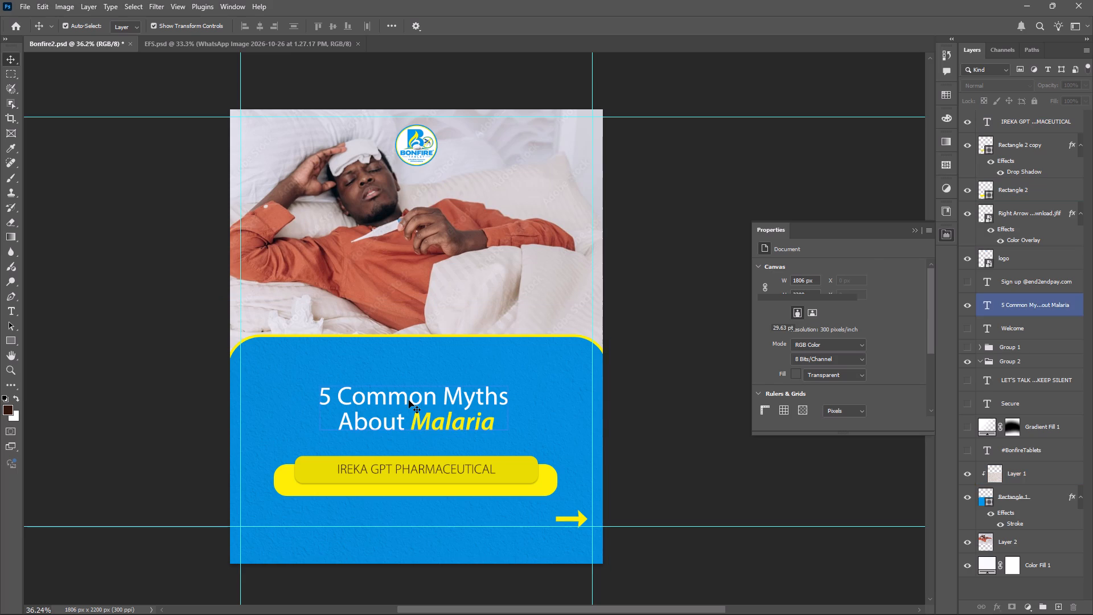
pyautogui.doubleClick(397, 397)
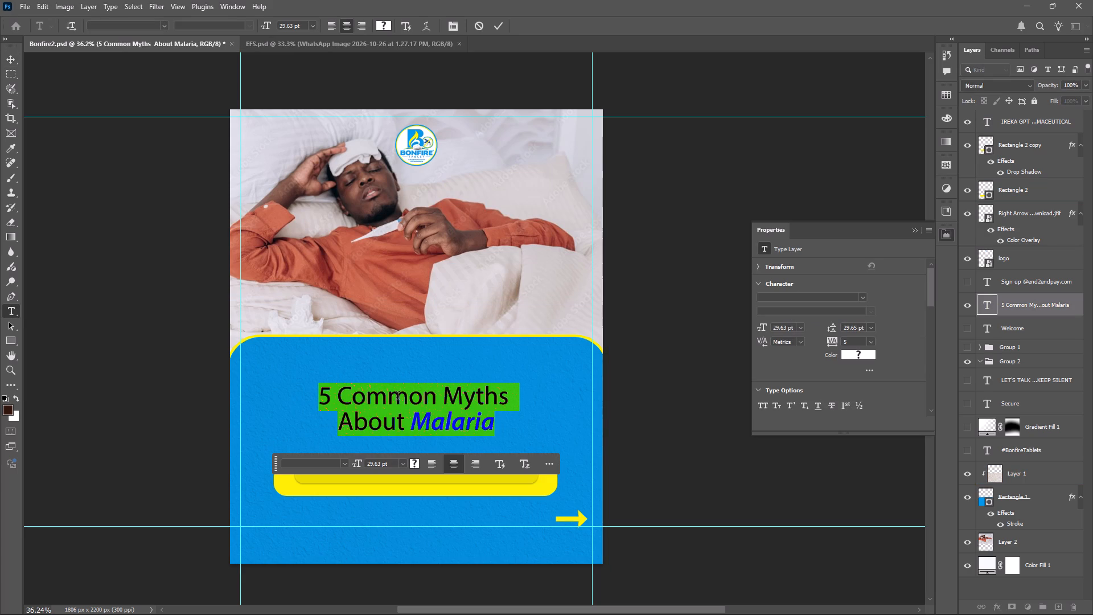
# Switch to the bonfire november PDF in Edge and review the carousel's slide-by-slide myth and fact write-up.
pyautogui.hotkey('alt', 'Tab')
pyautogui.hotkey('alt', 'Tab')
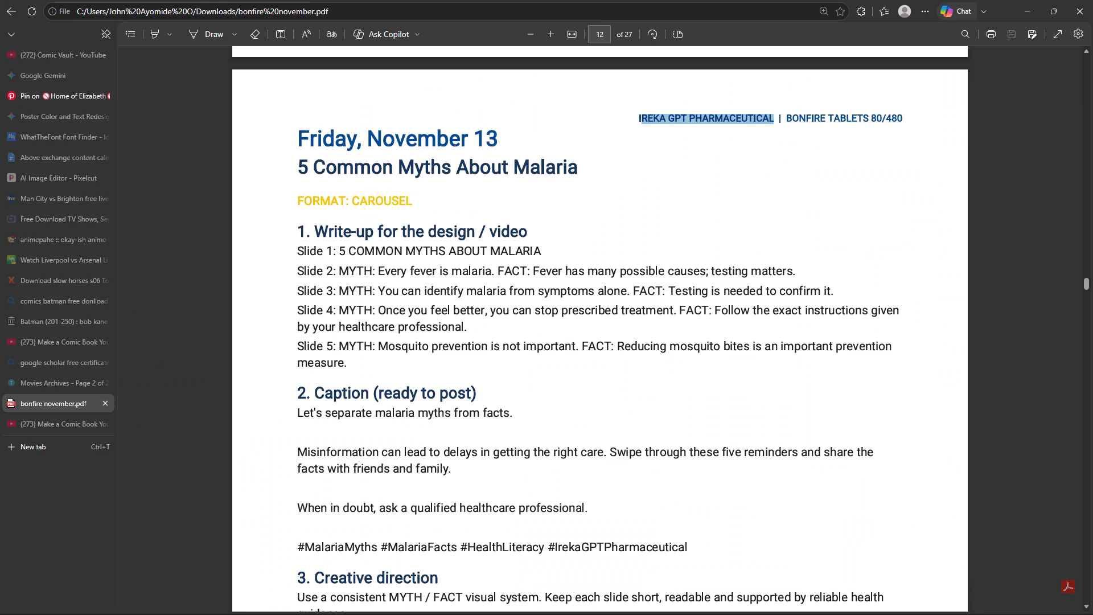
pyautogui.hotkey('alt', 'Tab')
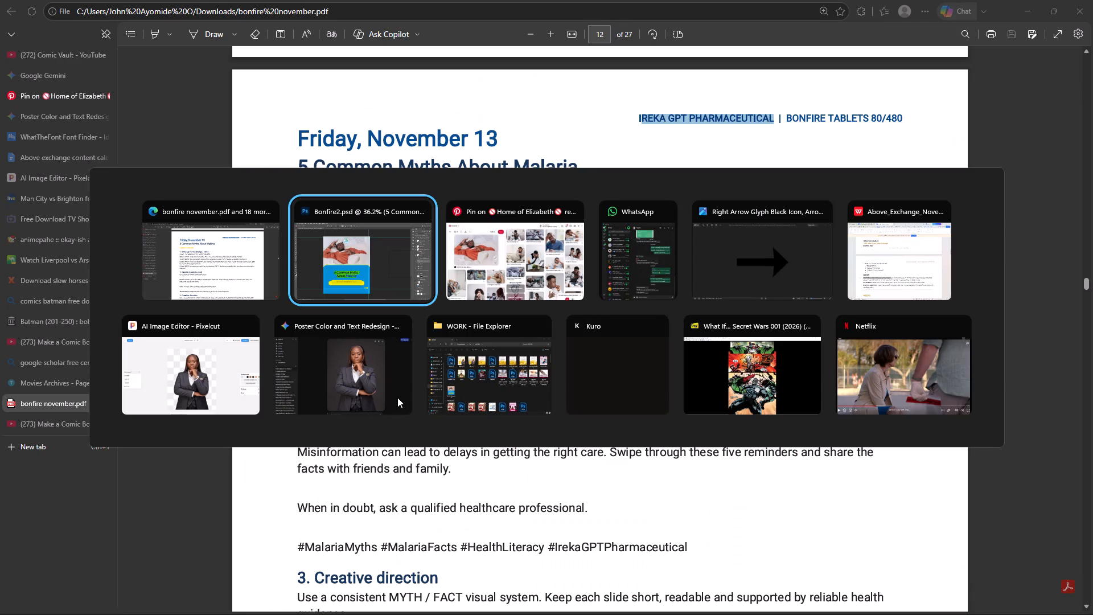
pyautogui.hotkey('alt', 'Tab')
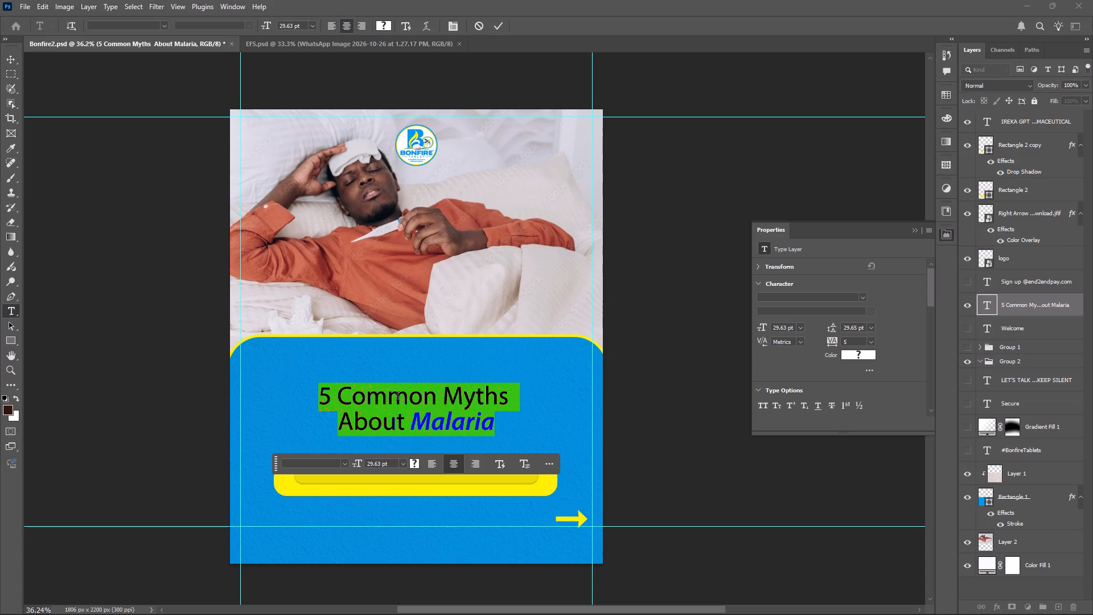
pyautogui.hotkey('alt', 'Tab')
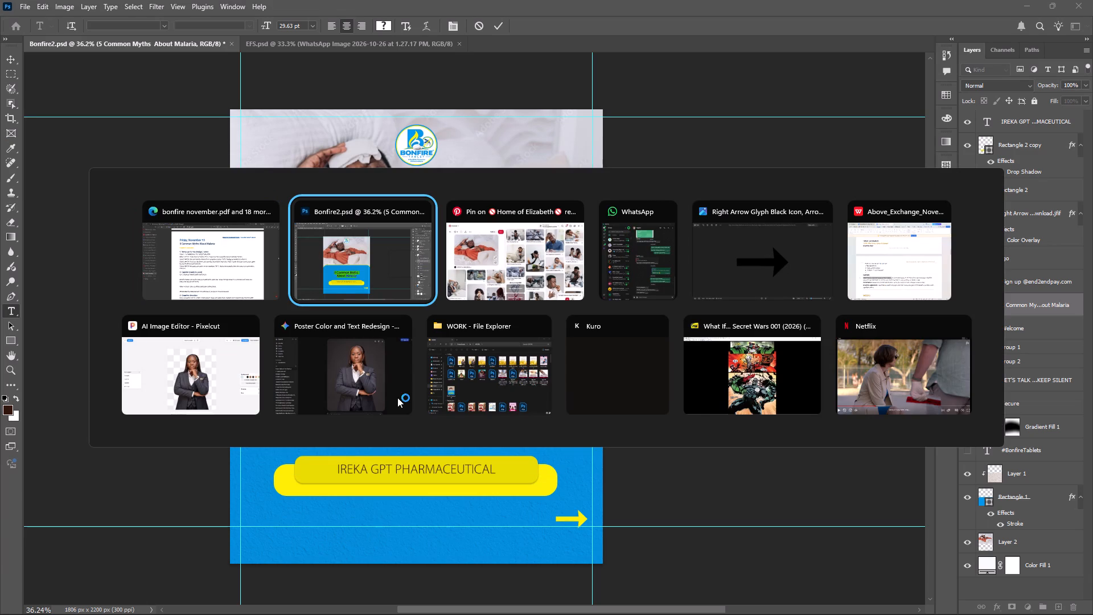
pyautogui.hotkey('alt', 'Tab')
pyautogui.hotkey('alt', 'Tab')
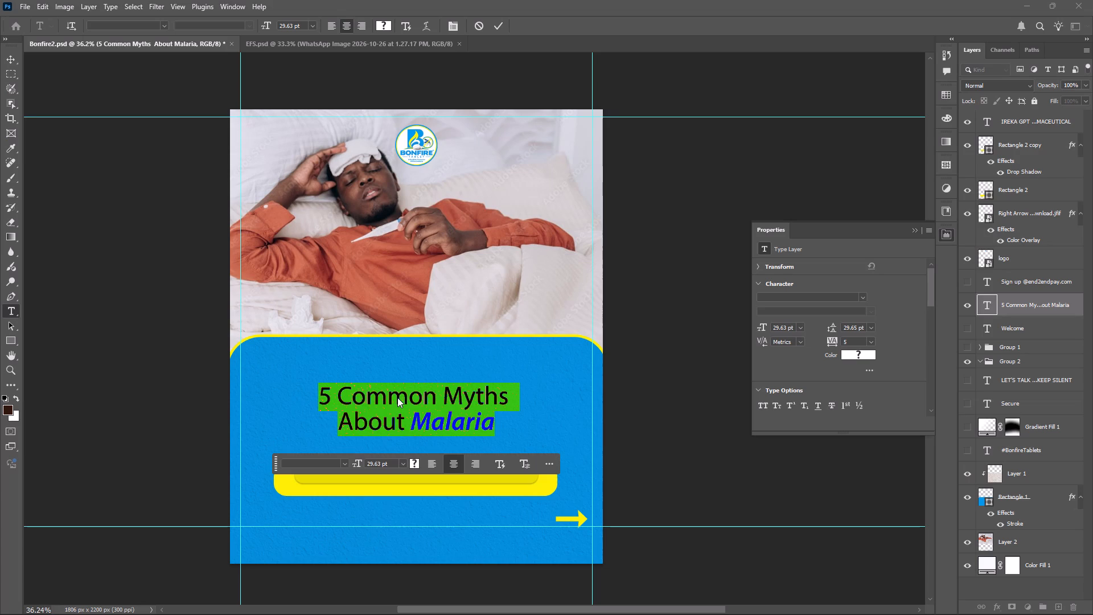
pyautogui.hotkey('alt', 'Tab')
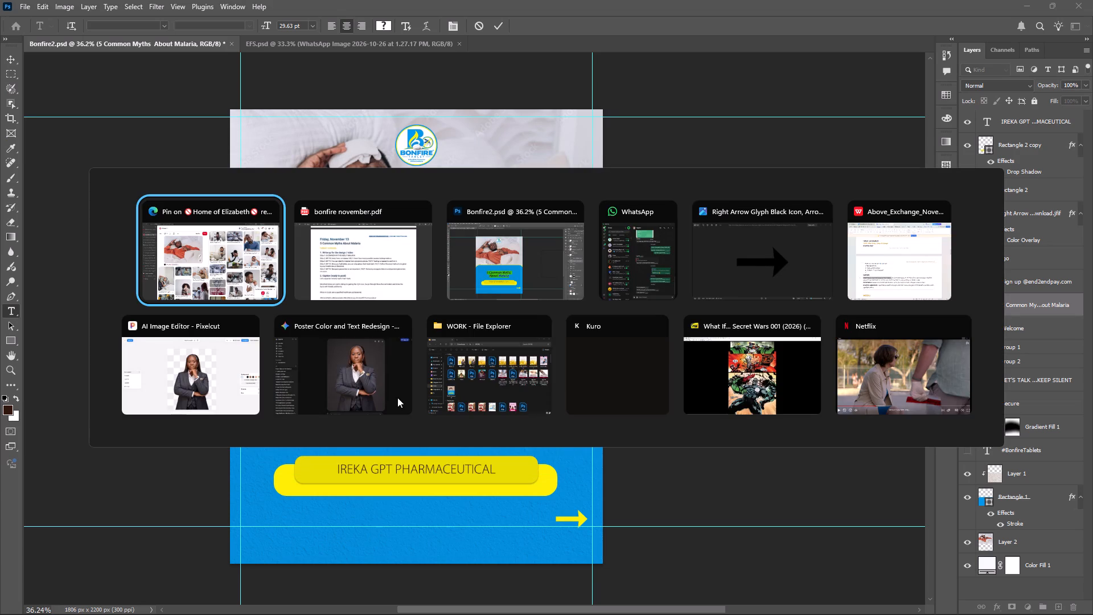
pyautogui.hotkey('alt', 'Tab')
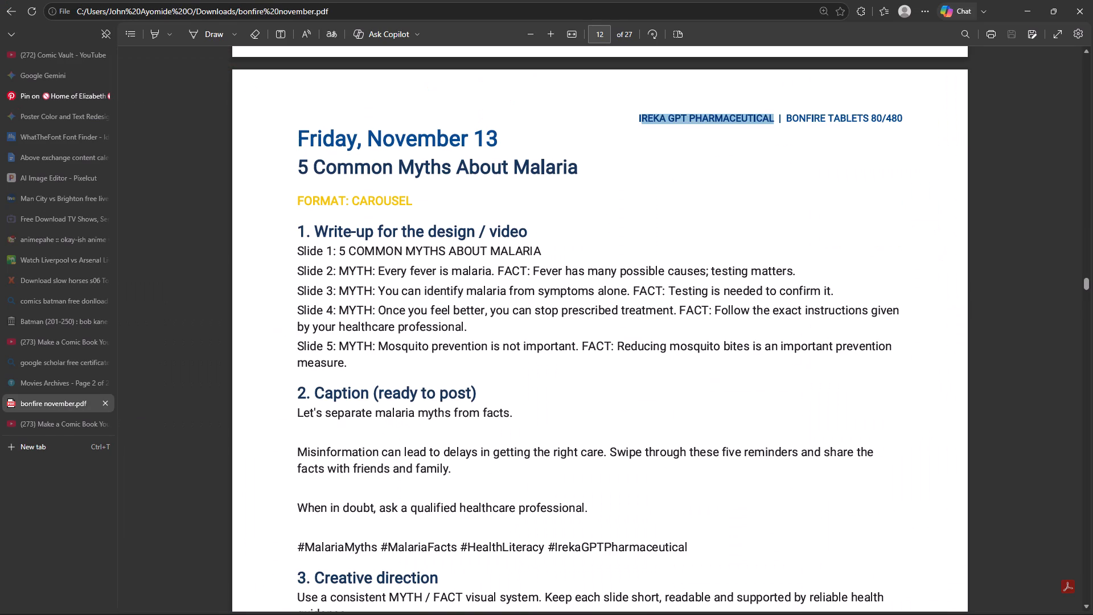
# Switch to Pinterest and search for "myth vs fact social media design".
pyautogui.hotkey('alt', 'Tab')
pyautogui.hotkey('alt', 'Tab')
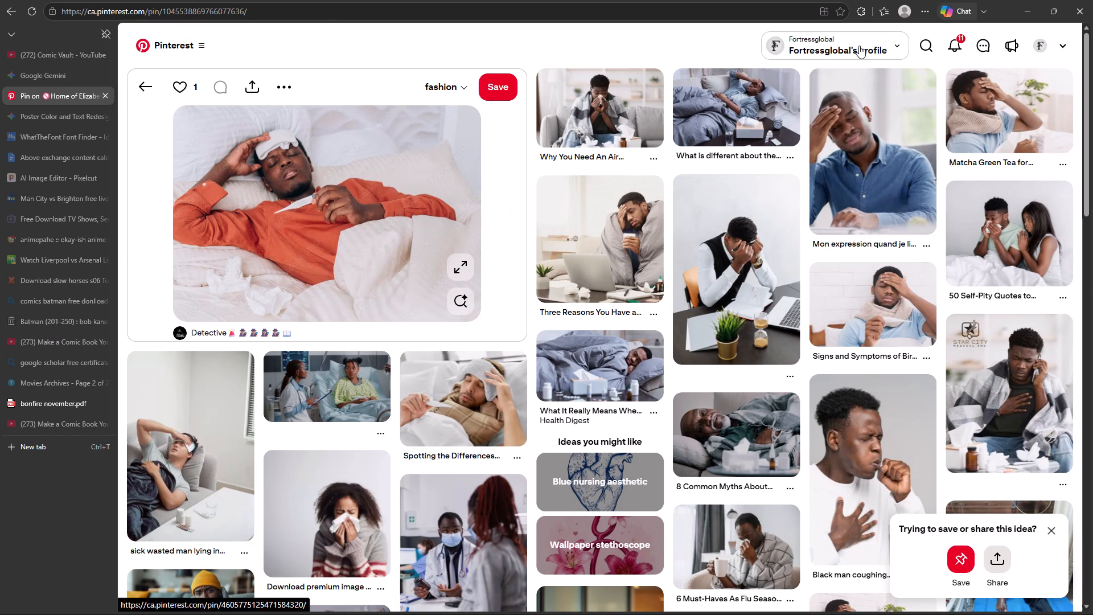
pyautogui.click(921, 54)
pyautogui.write('myth vs fact socaile')
pyautogui.press('=')
pyautogui.press('BackSpace')
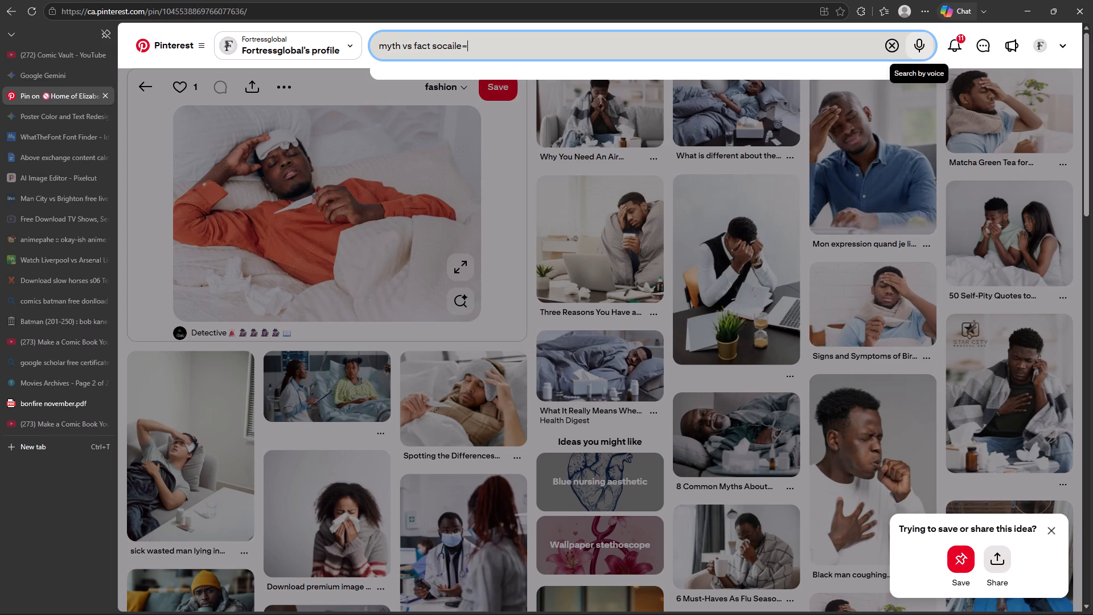
pyautogui.press('BackSpace')
pyautogui.press('BackSpace')
pyautogui.press('BackSpace')
pyautogui.press('BackSpace')
pyautogui.write('ial media design')
pyautogui.press('Return')
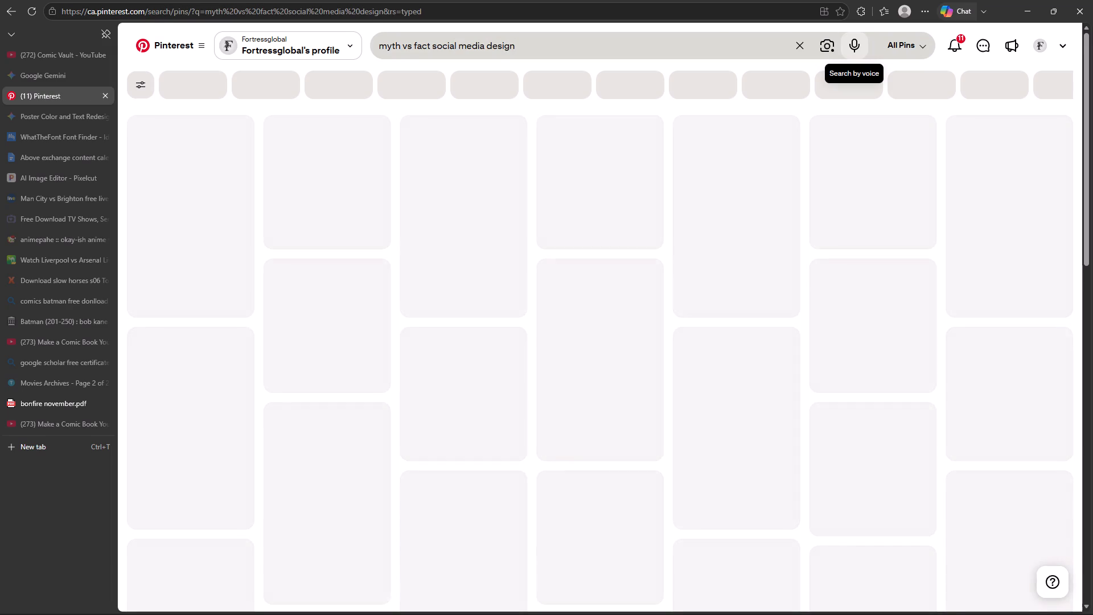